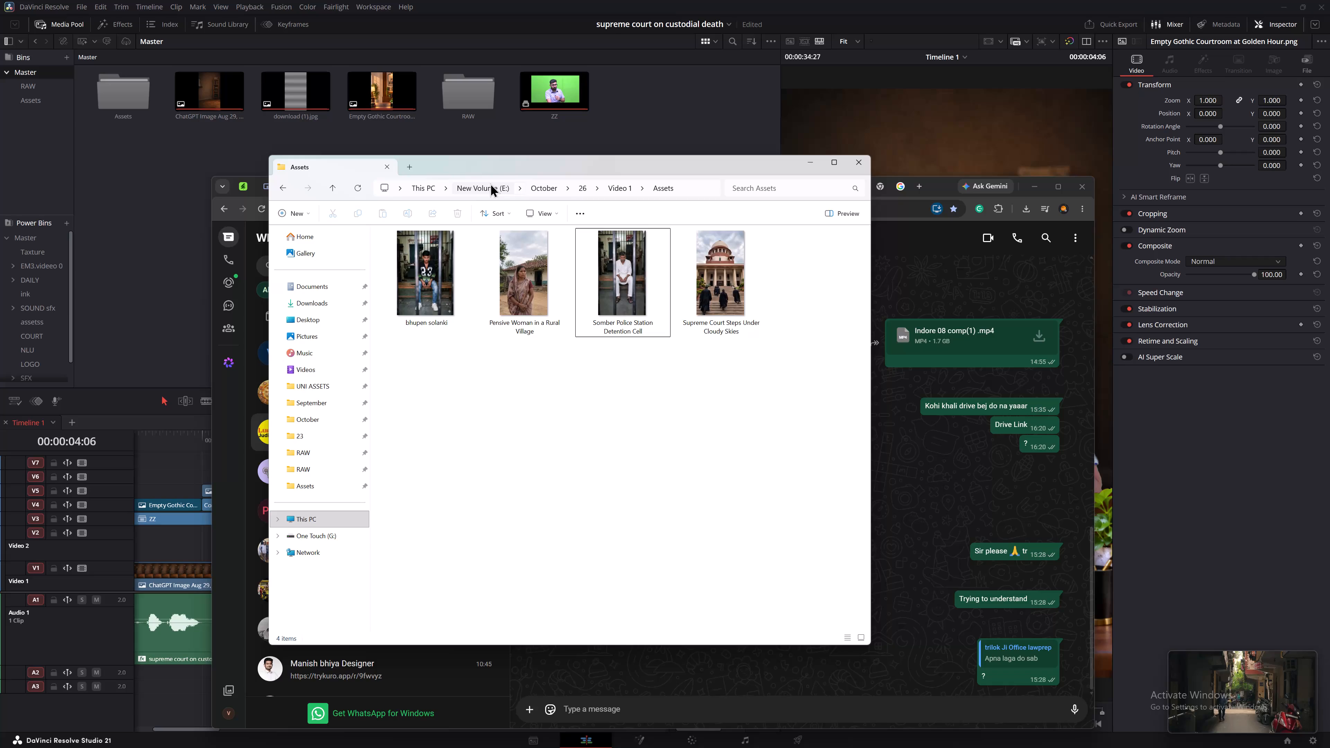
# Create a new folder named "Video 2" in the October > 26 folder, beside Video 1.
pyautogui.click(579, 189)
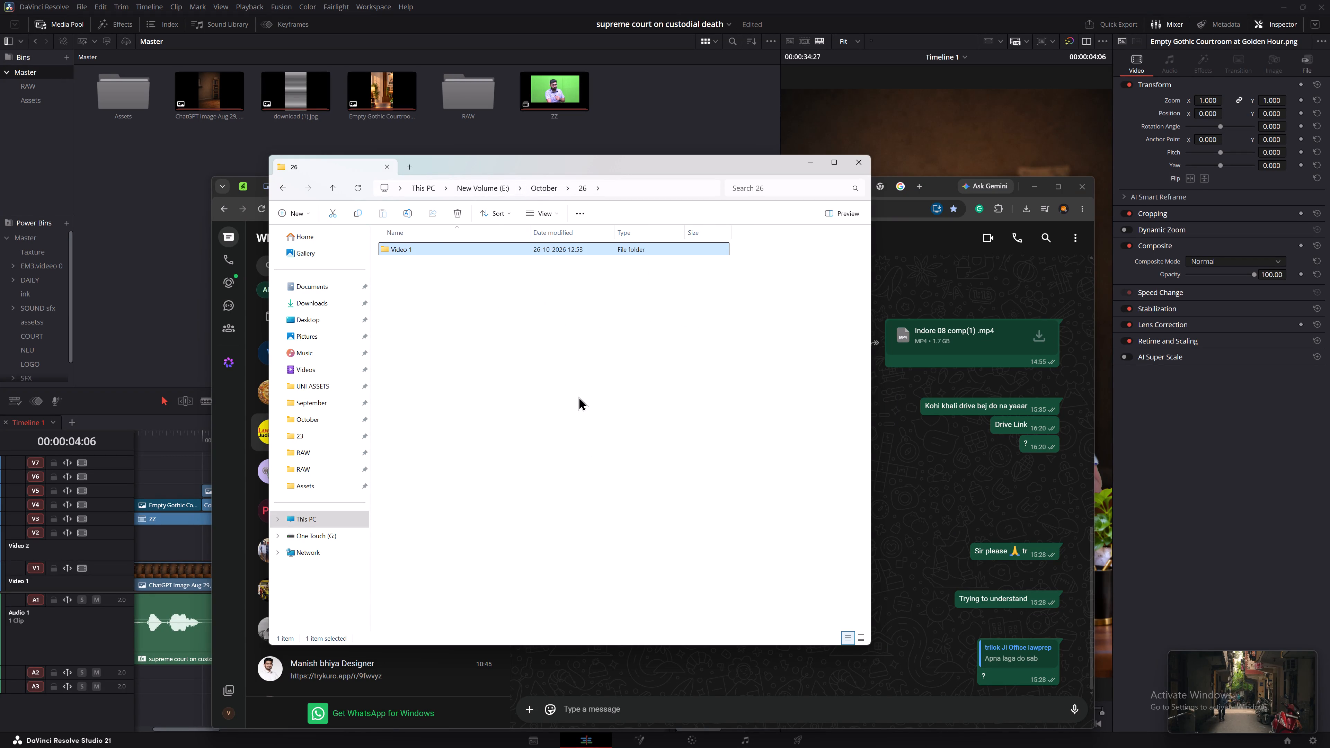
pyautogui.hotkey('ctrl', 'shift', 'n')
pyautogui.hotkey('ctrl', 'shift', 'BackSpace')
pyautogui.hotkey('ctrl', 'shift', '=')
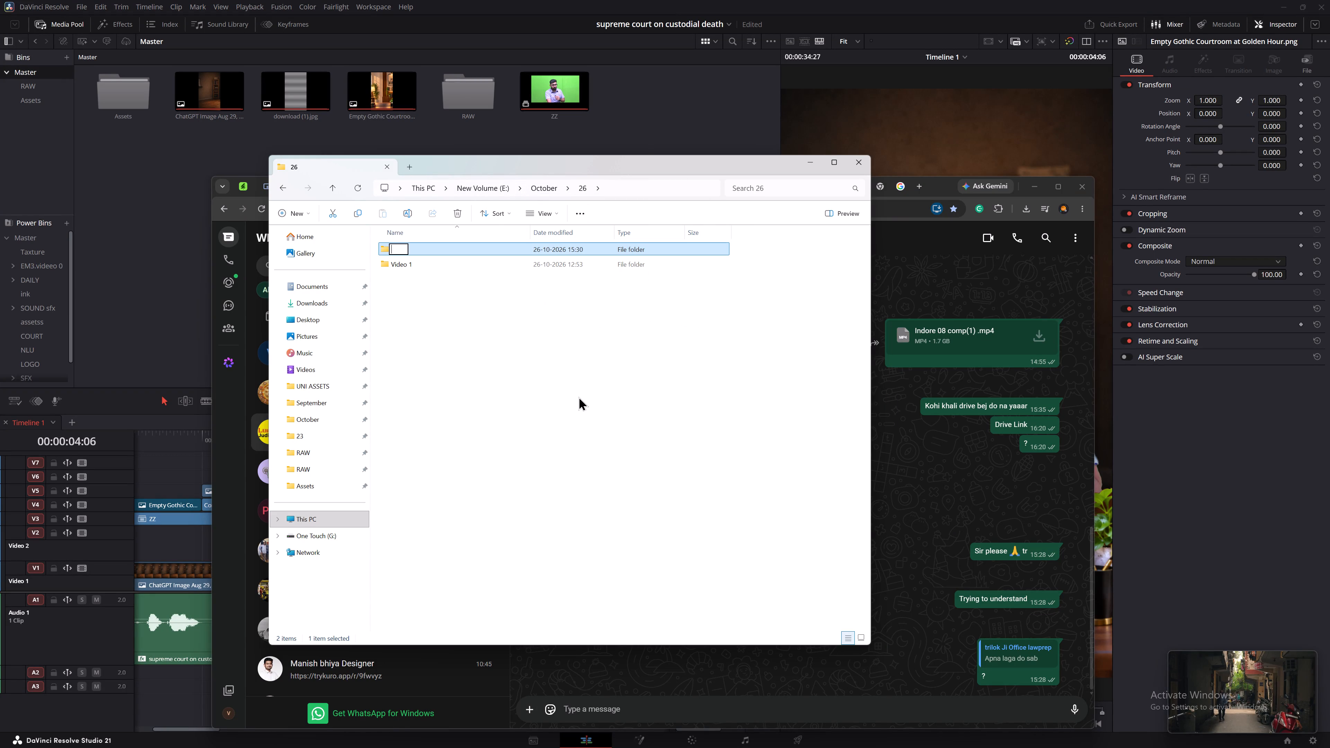
pyautogui.hotkey('shift', 'v')
pyautogui.write('ideo')
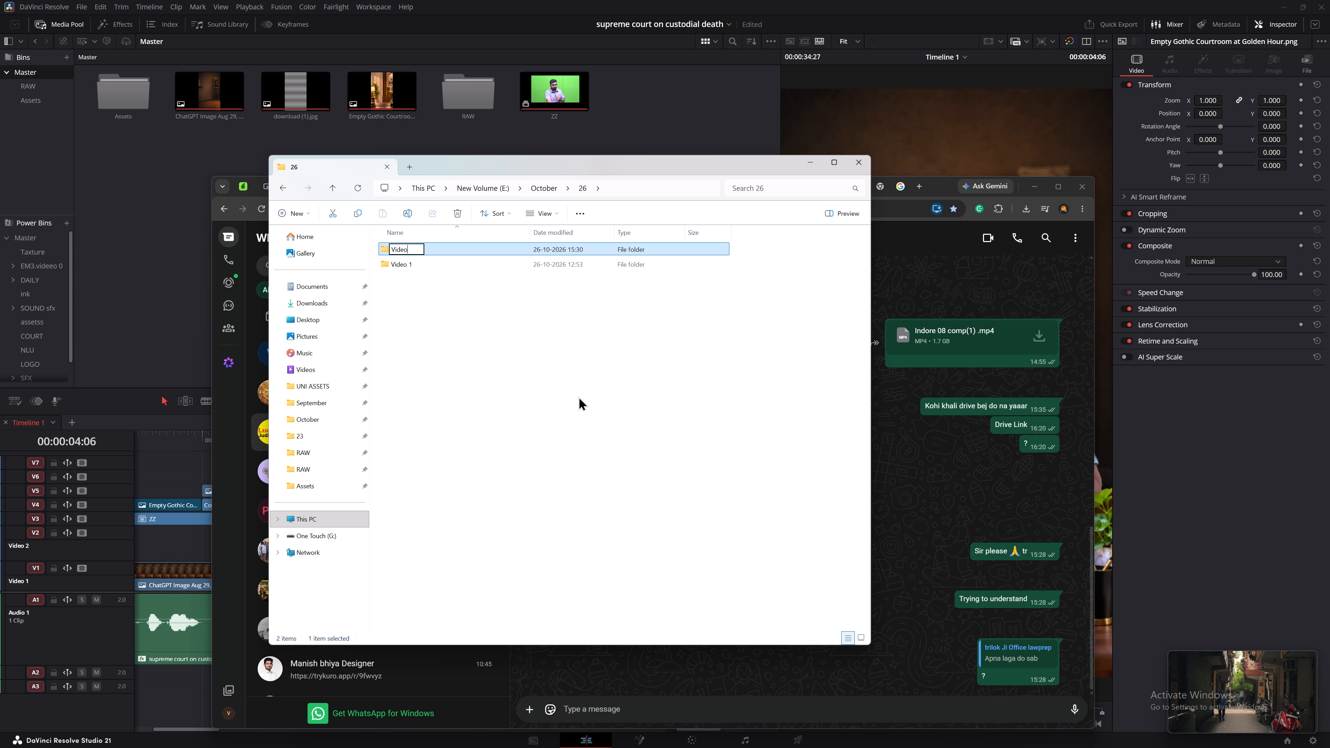
pyautogui.press('space')
pyautogui.press('2')
pyautogui.press('Return')
# Create a subfolder named "RAW" inside the Video 2 folder.
pyautogui.doubleClick(517, 261)
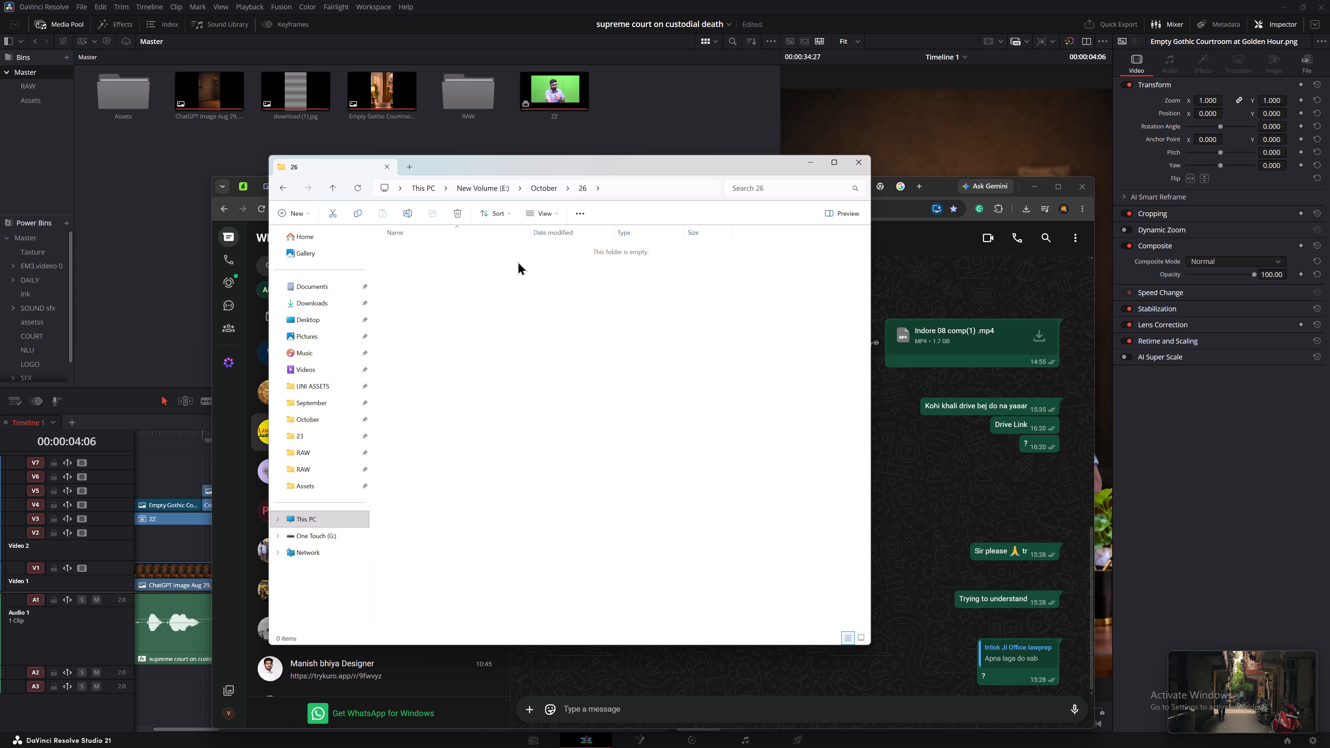
pyautogui.hotkey('ctrl', 'shift', 'n')
pyautogui.hotkey('ctrl', 'shift', '=')
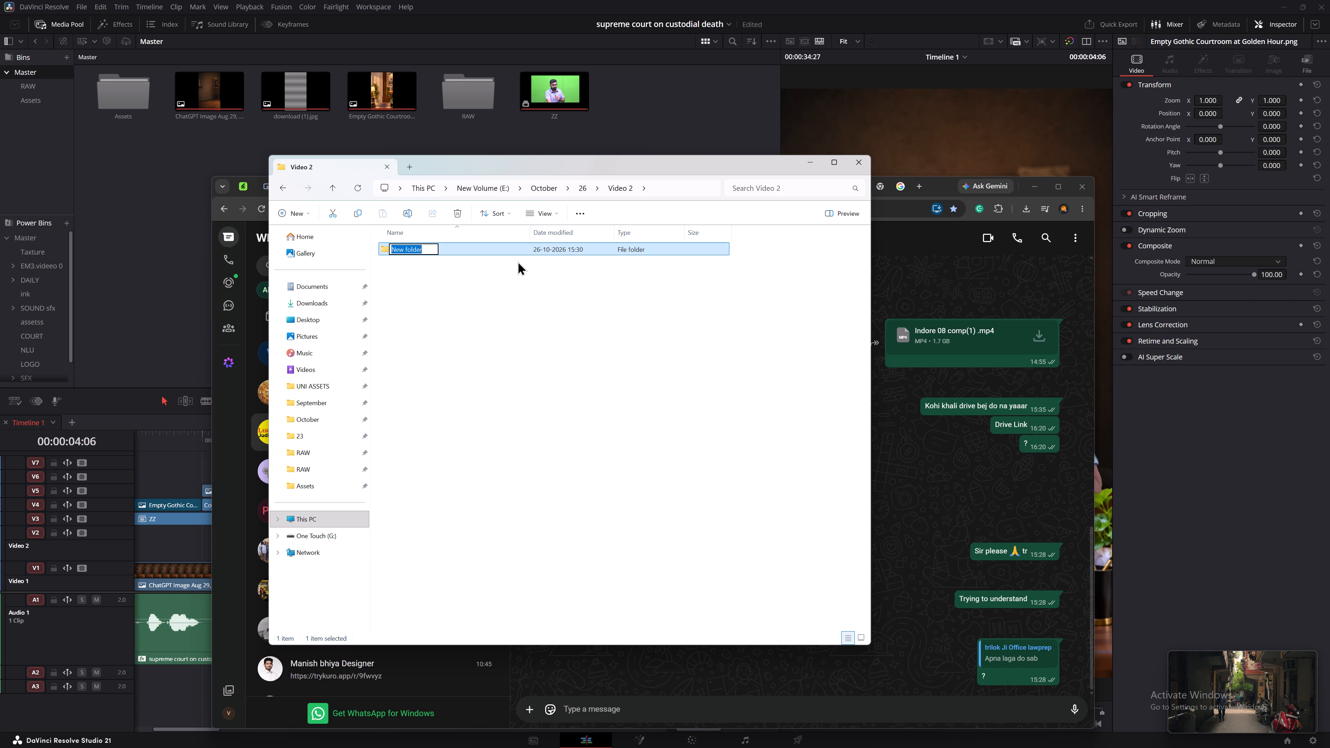
pyautogui.hotkey('ctrl', 'shift', 'BackSpace')
pyautogui.hotkey('ctrl', 'shift', 'BackSpace')
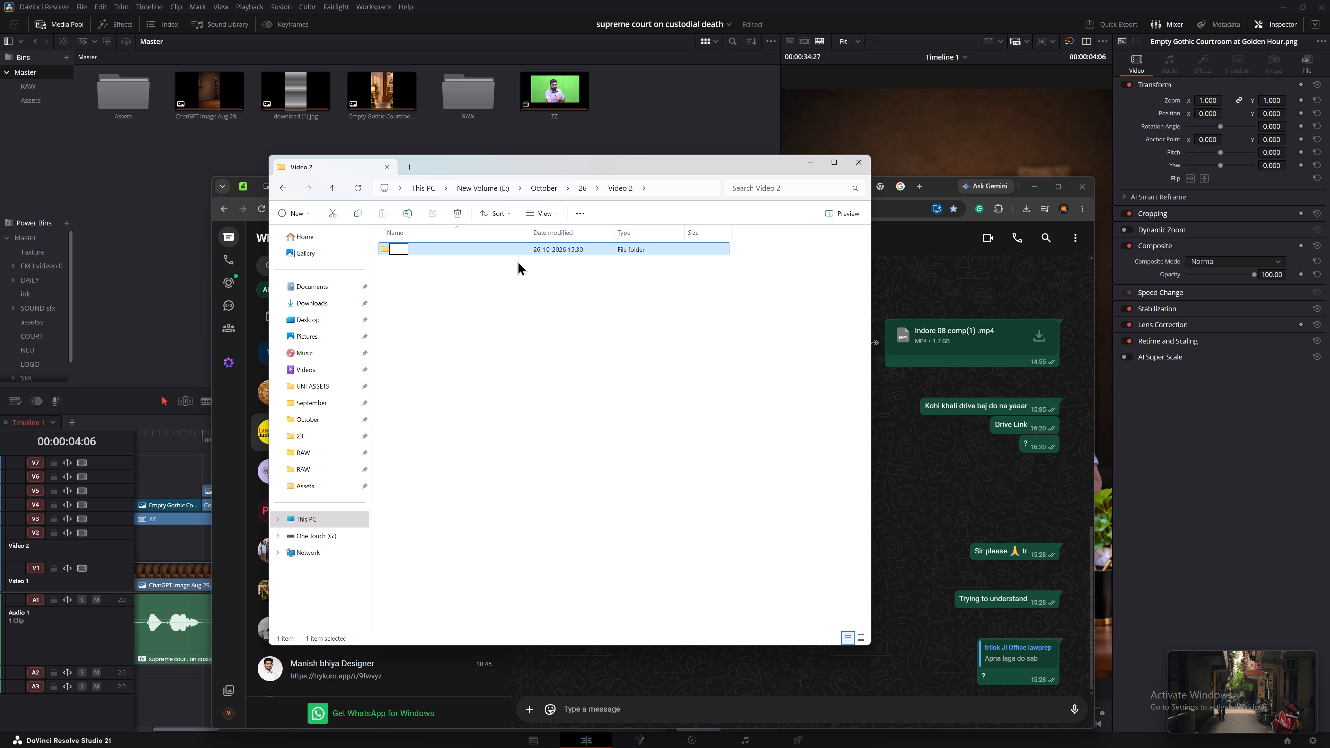
pyautogui.write('RAW')
pyautogui.press('Return')
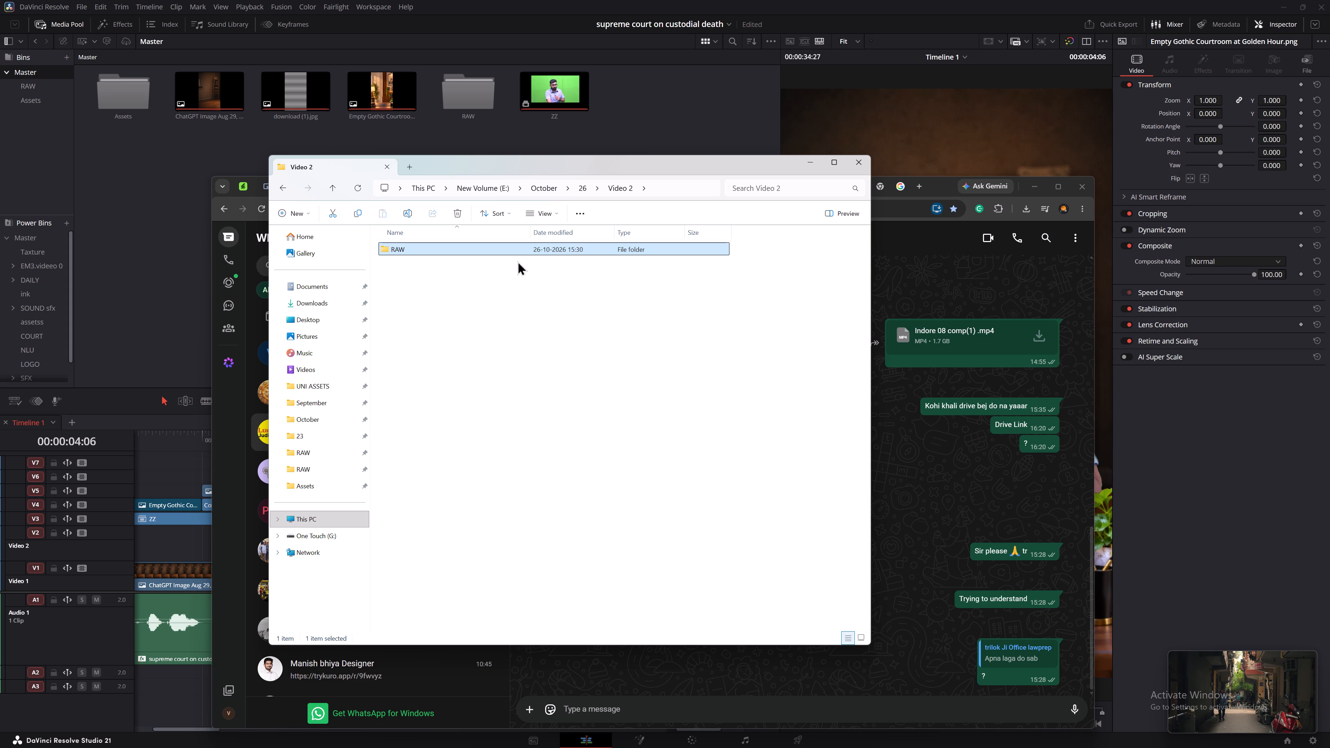
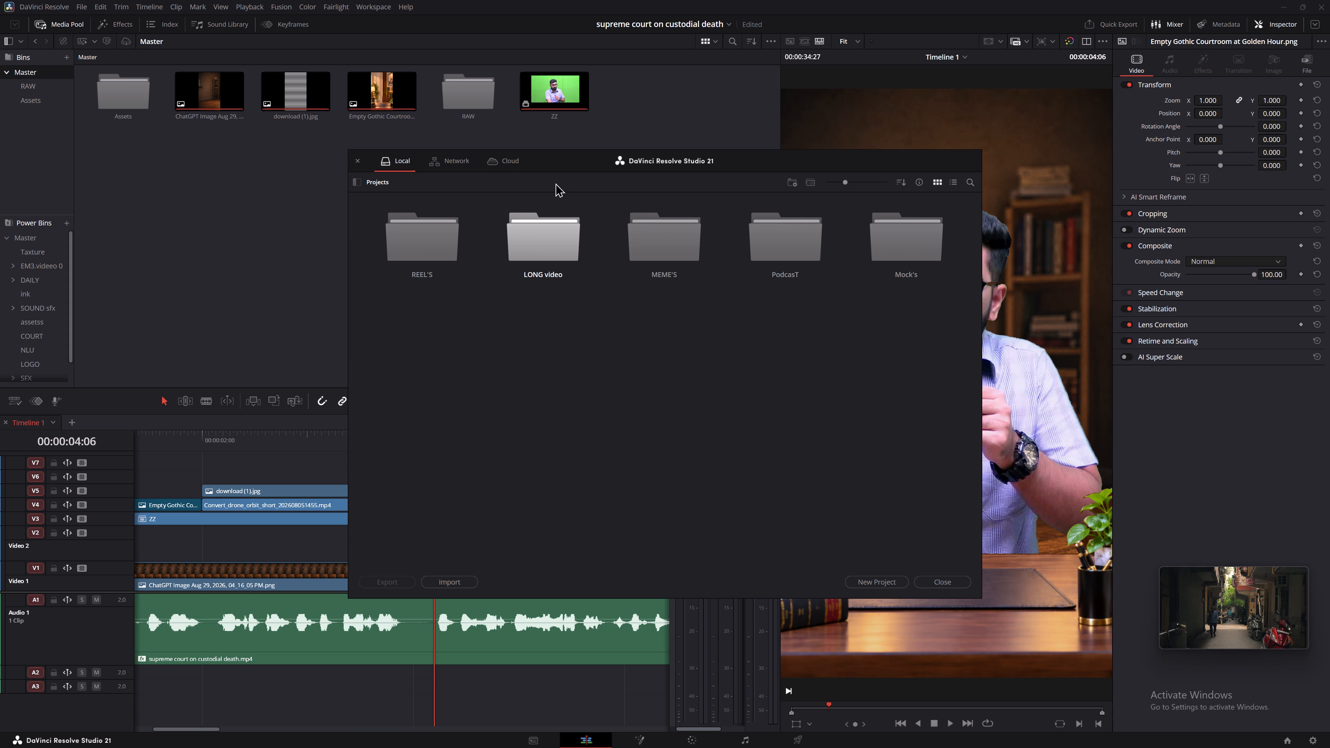
# Open the LONG video folder in the local project library.
pyautogui.doubleClick(543, 231)
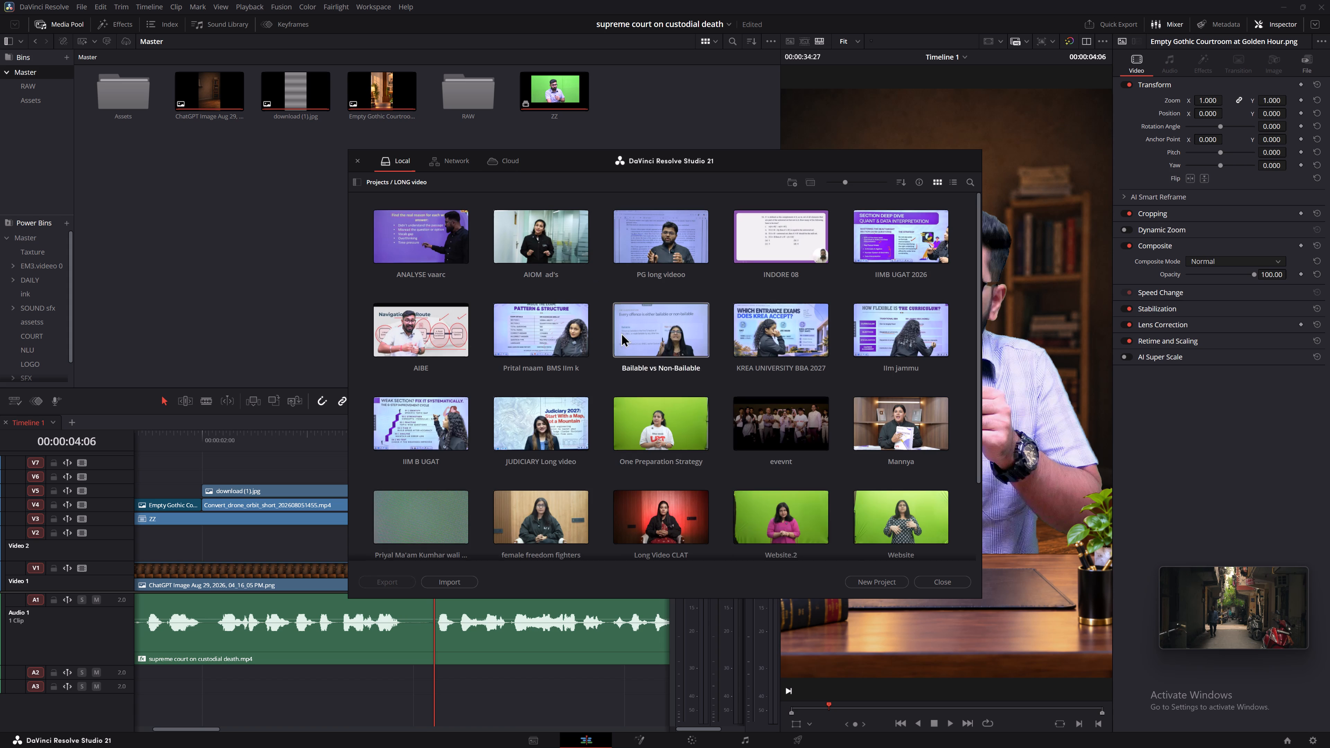
# Start creating a new project in the LONG video folder, clearing the default text from its name.
pyautogui.click(876, 585)
pyautogui.press('BackSpace')
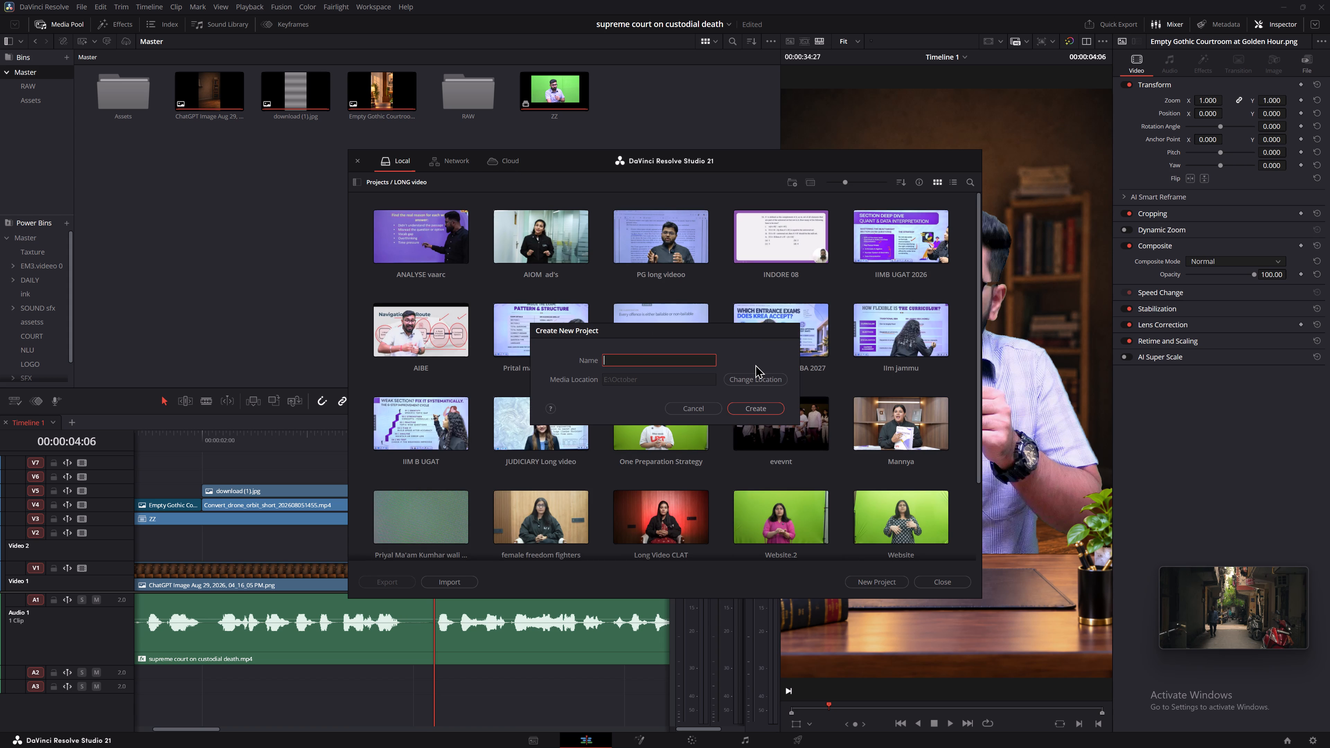
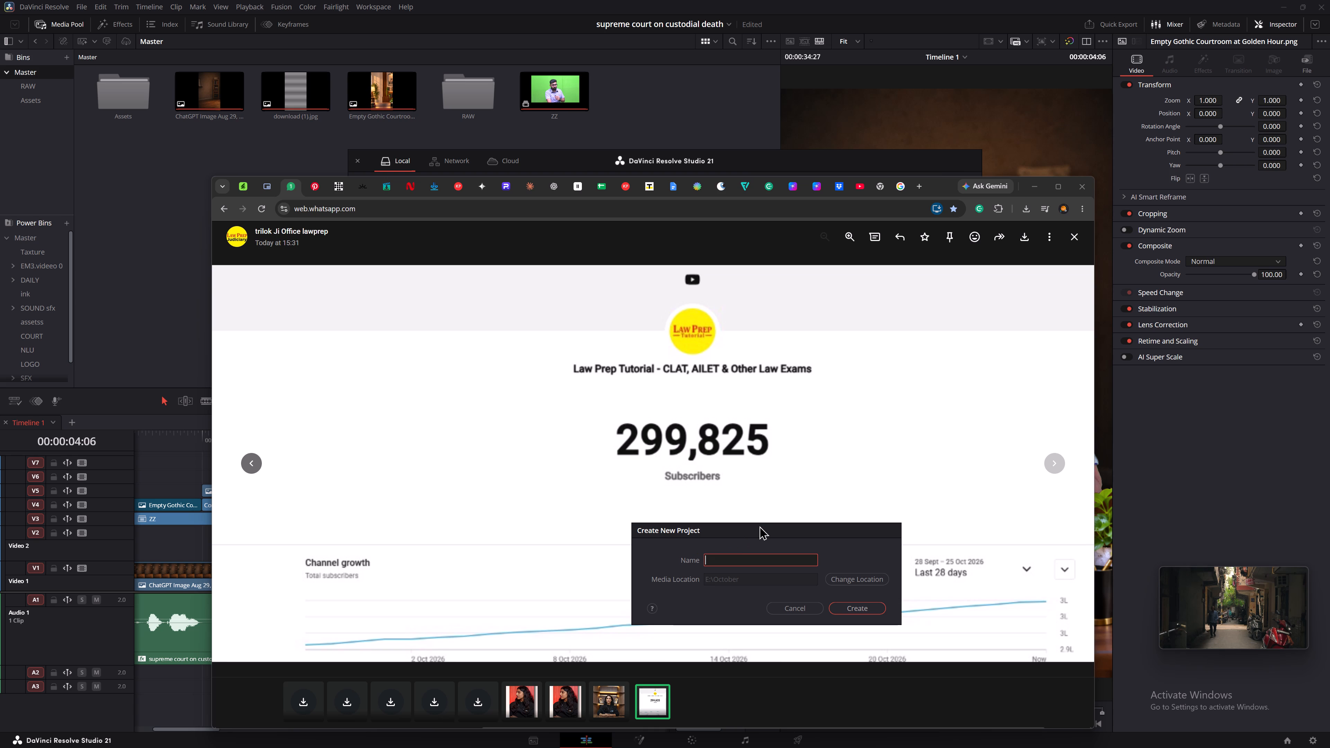
# Enter 3000000 as the name of the new project being created in the LONG video folder.
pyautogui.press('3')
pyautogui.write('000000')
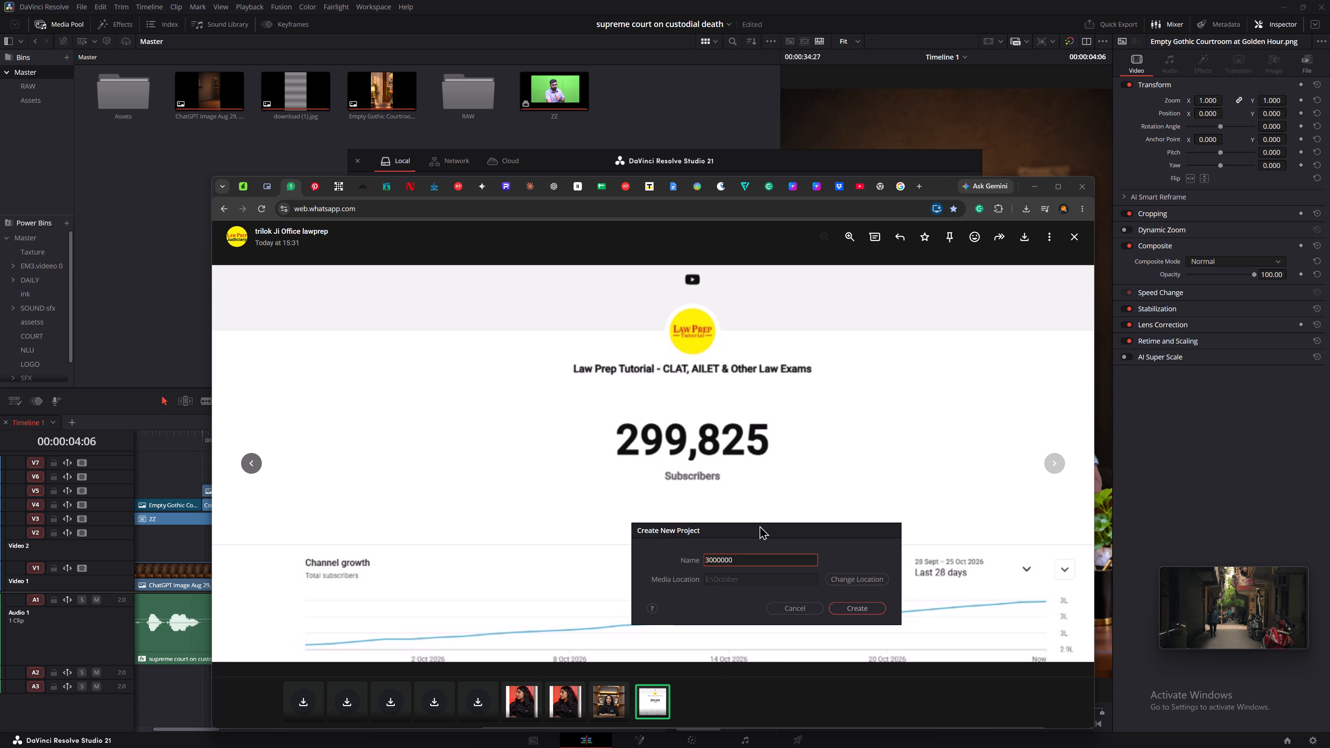
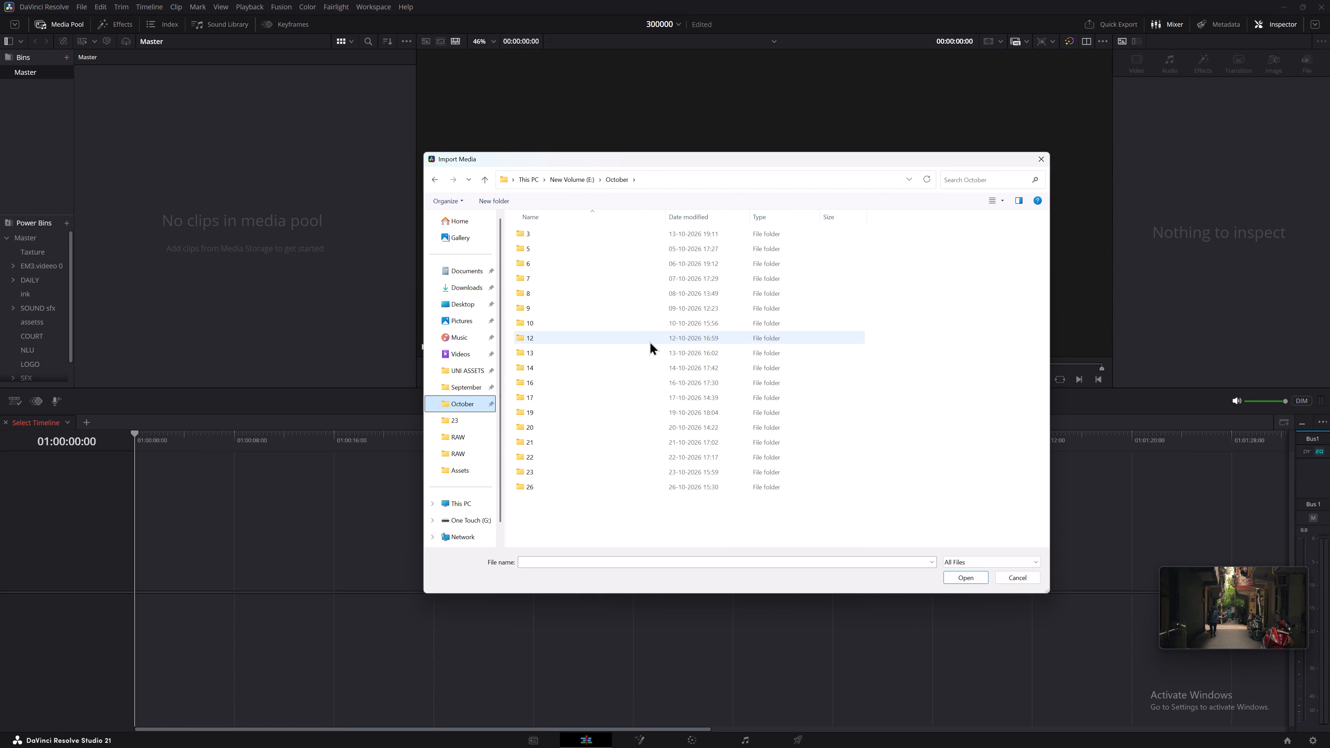
# Import the 300K subscribers countdown video from October > 26 > Video 2 > RAW, changing the project frame rate to 30 frames per second.
pyautogui.scroll(-2, 649, 341)
pyautogui.doubleClick(551, 488)
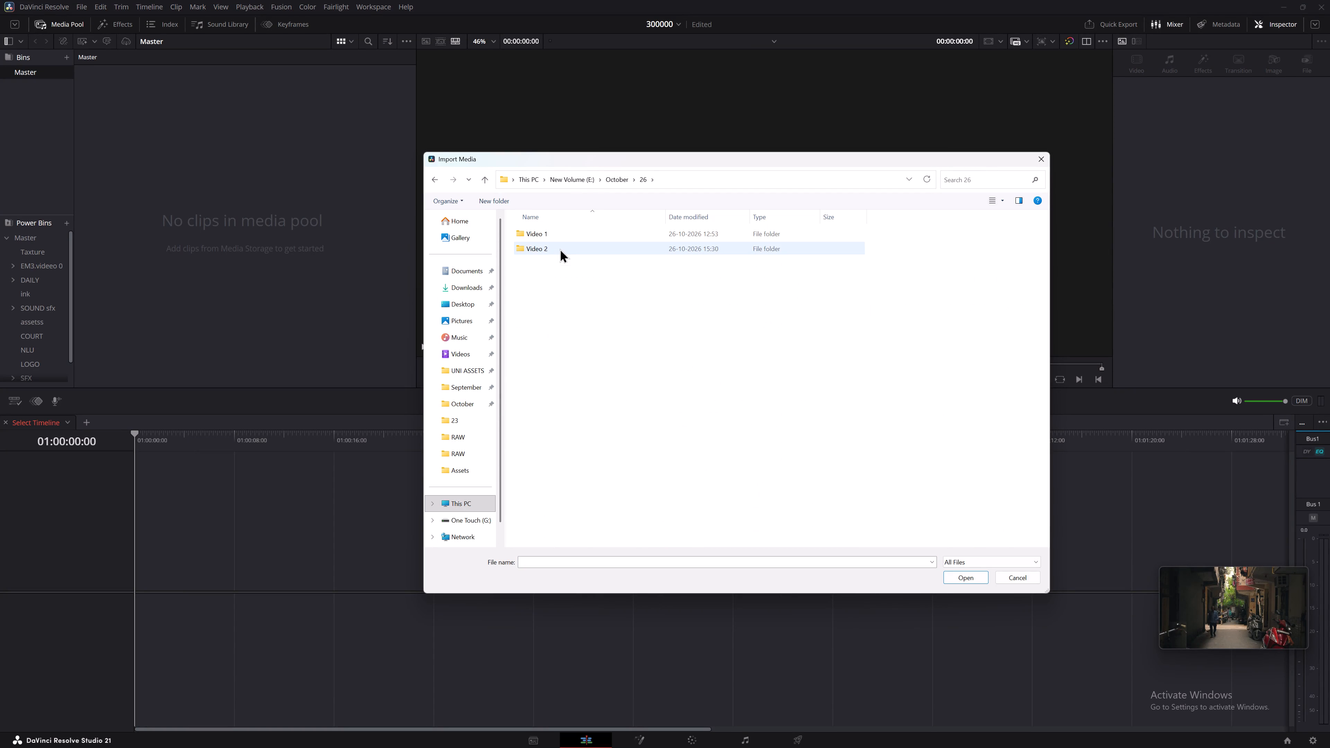
pyautogui.doubleClick(560, 249)
pyautogui.moveTo(702, 357); pyautogui.dragTo(657, 314)
pyautogui.doubleClick(533, 235)
pyautogui.moveTo(624, 330); pyautogui.dragTo(411, 150)
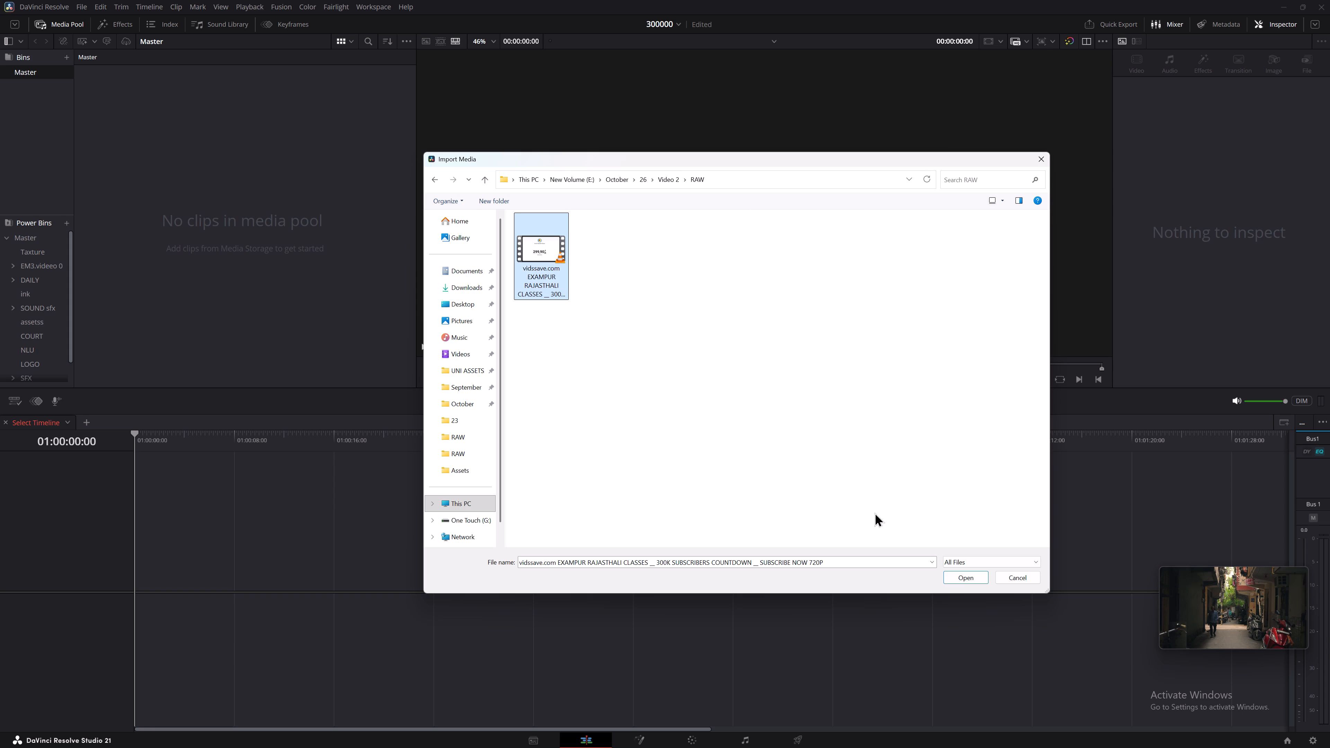
pyautogui.click(957, 582)
pyautogui.click(763, 408)
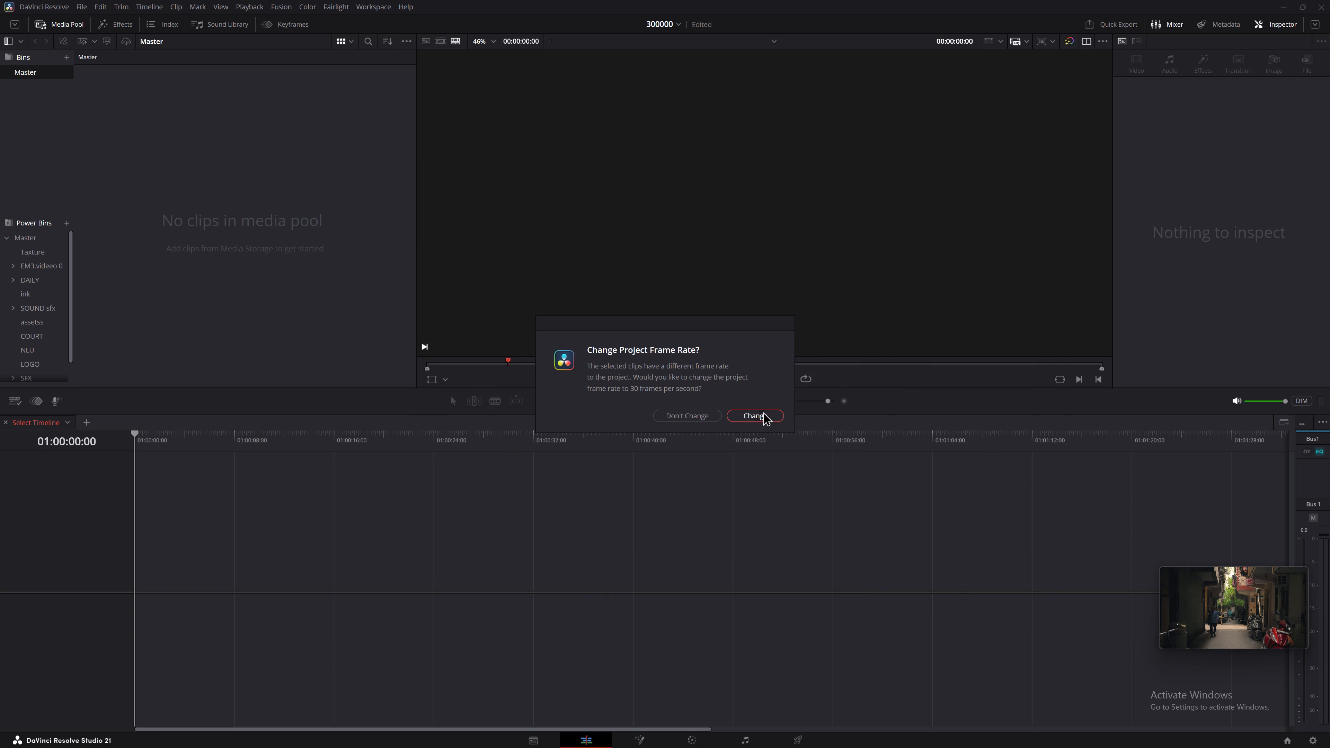
# Accept changing the project frame rate to 30 frames per second to match the imported clip.
pyautogui.click(763, 412)
# Place the 300K subscribers countdown clip from the Master bin at the start of a new timeline.
pyautogui.moveTo(117, 86); pyautogui.dragTo(117, 87)
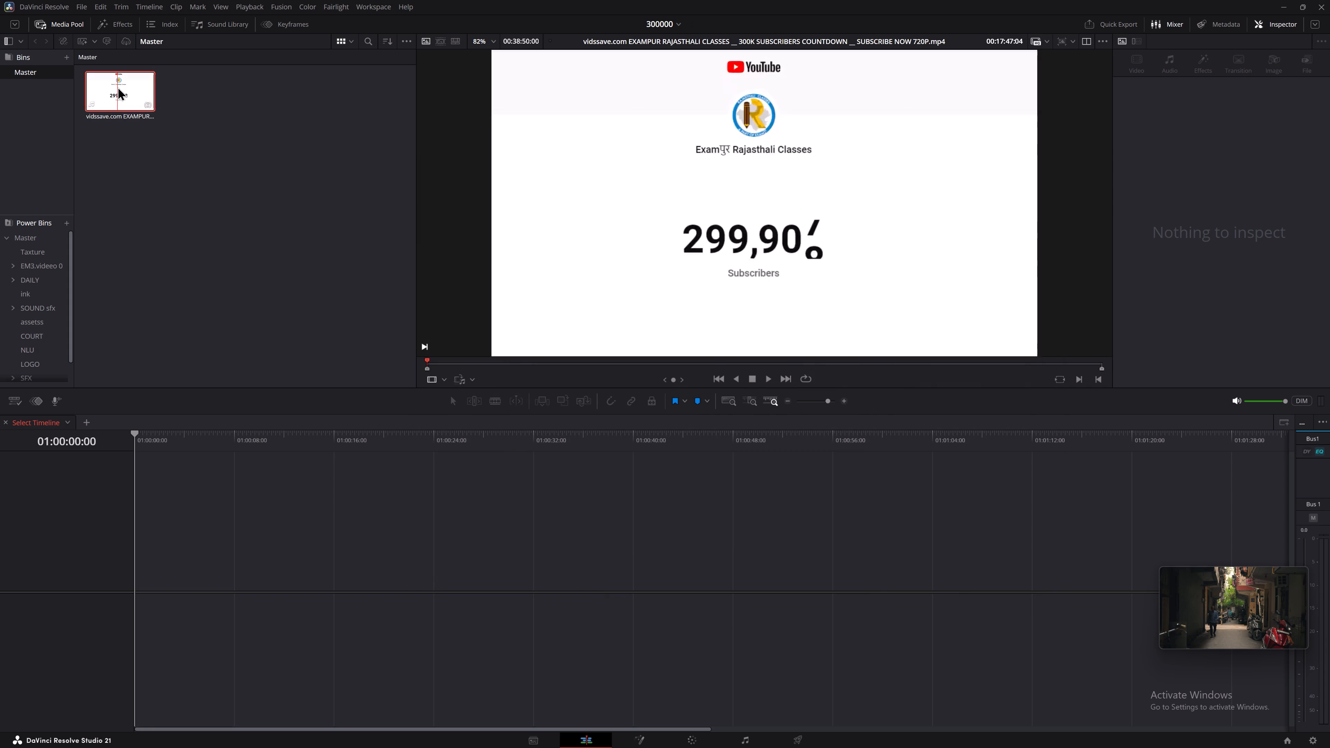
pyautogui.moveTo(117, 87); pyautogui.dragTo(136, 584)
pyautogui.click(195, 584)
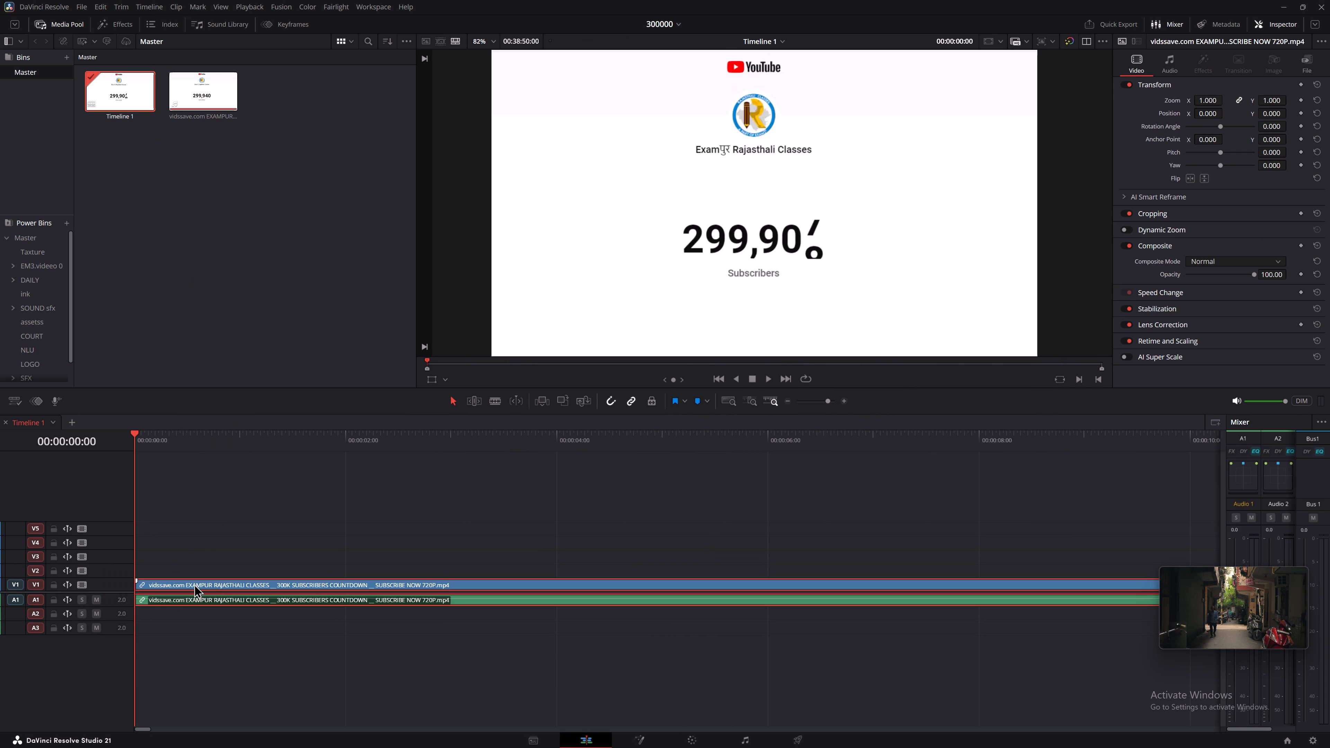
# Increase the height of the Audio 1 track in the timeline.
pyautogui.moveTo(119, 604); pyautogui.dragTo(115, 659)
pyautogui.keyDown('alt'); pyautogui.scroll(-5, 413, 547); pyautogui.keyUp('alt')
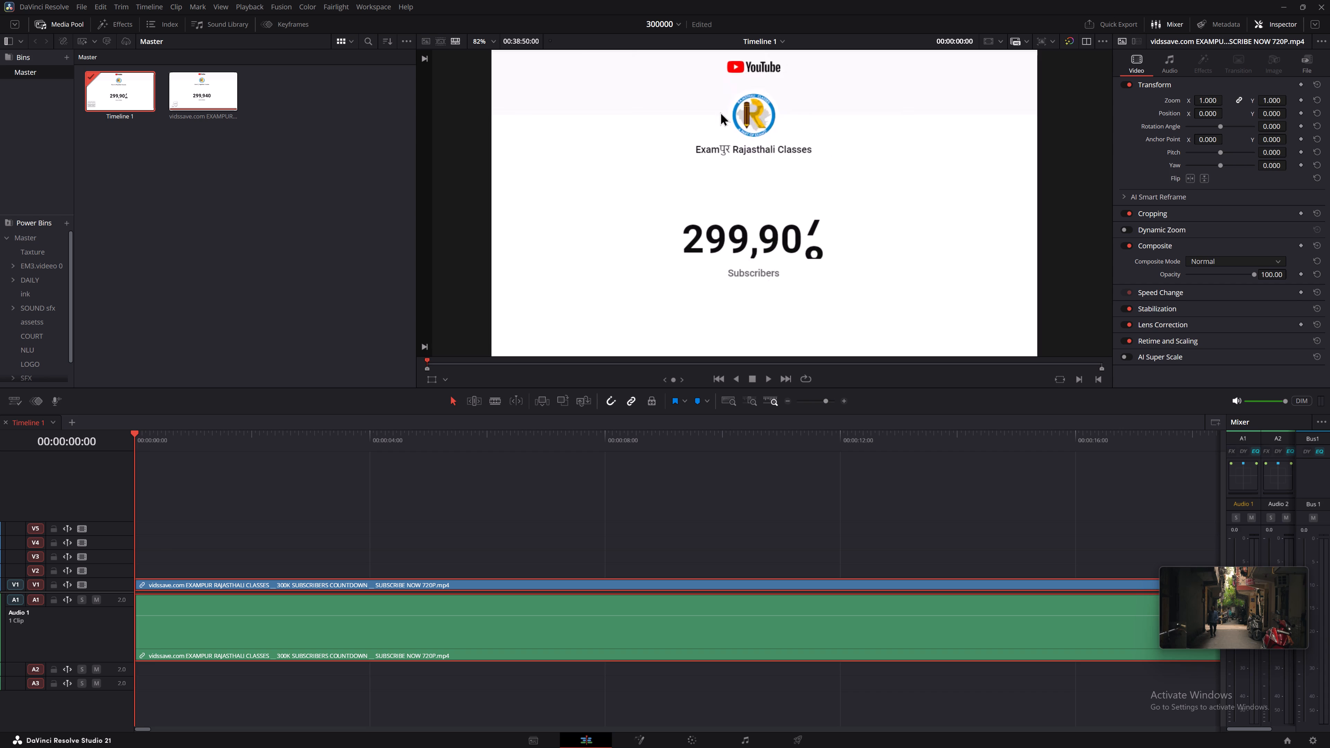
# Play the opening of the countdown clip and examine how the subscriber counter and audio behave.
pyautogui.press('space')
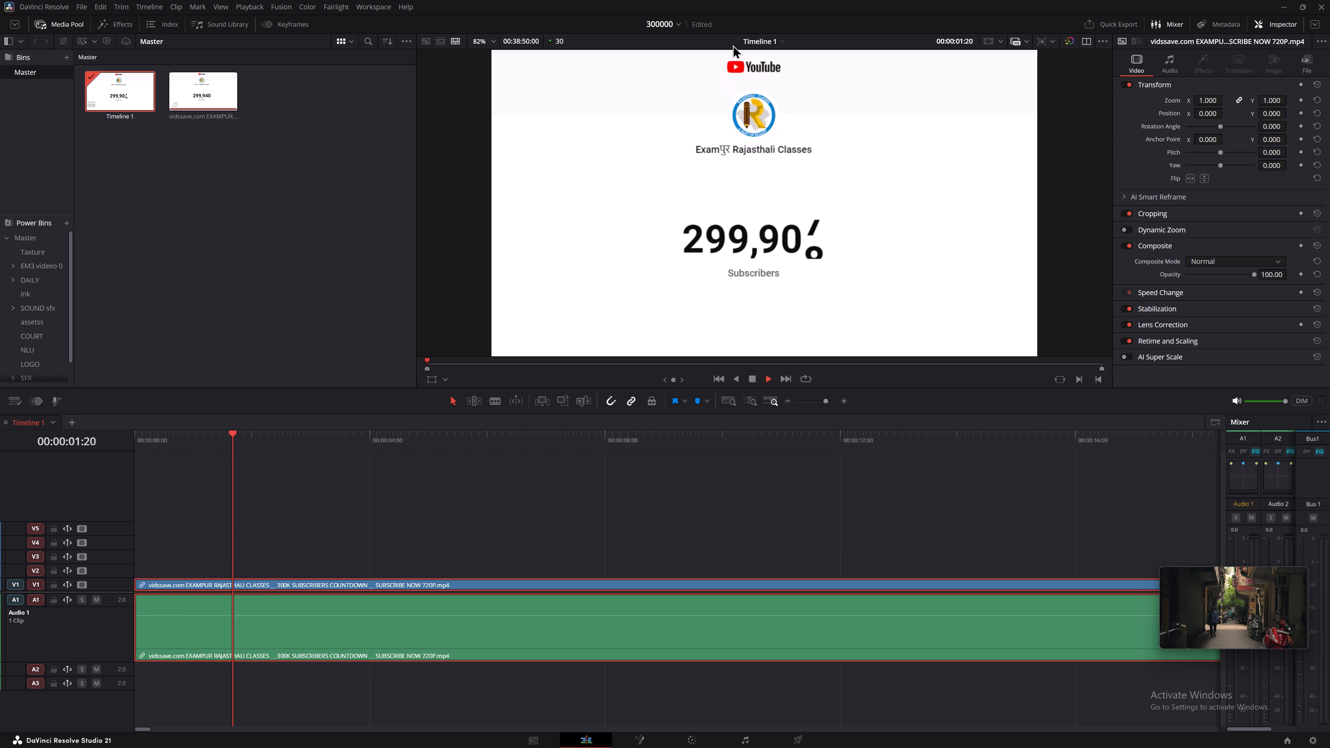
pyautogui.press('space')
pyautogui.press('space')
pyautogui.press('space')
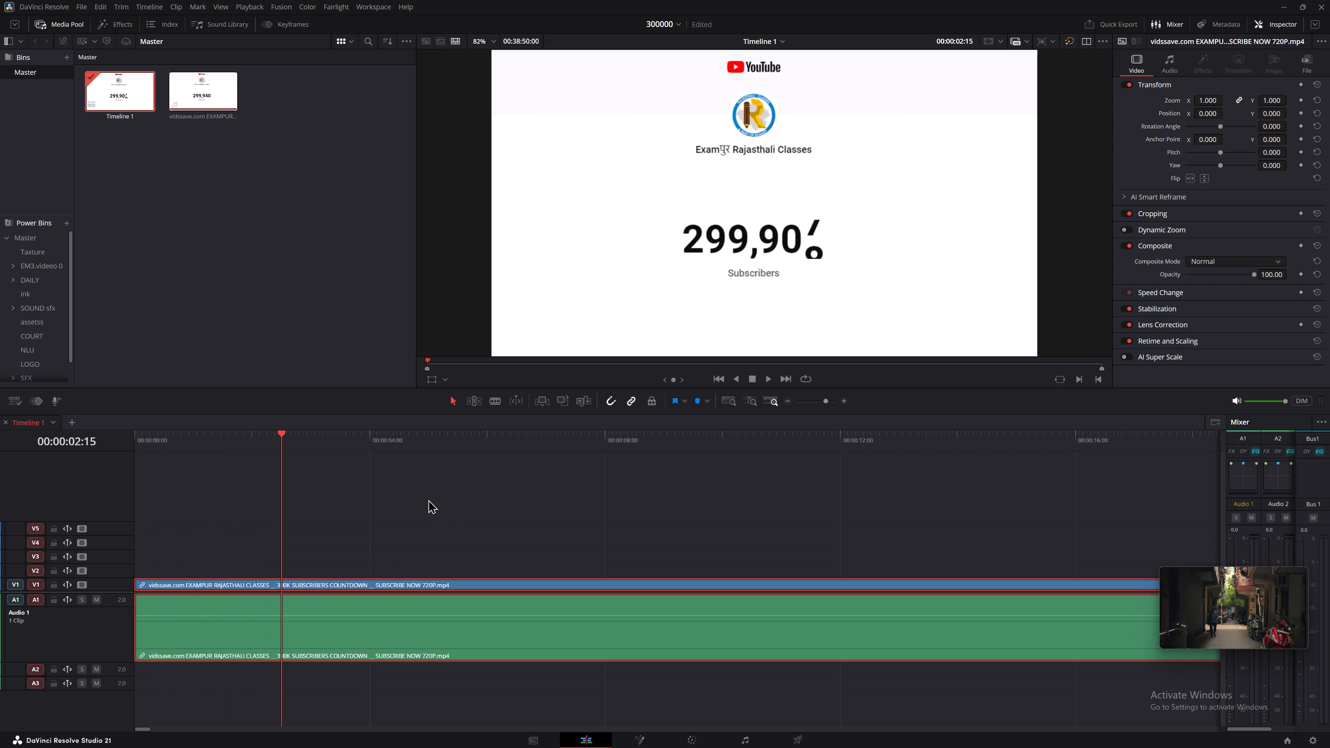
pyautogui.press('space')
pyautogui.press('space')
pyautogui.press('space')
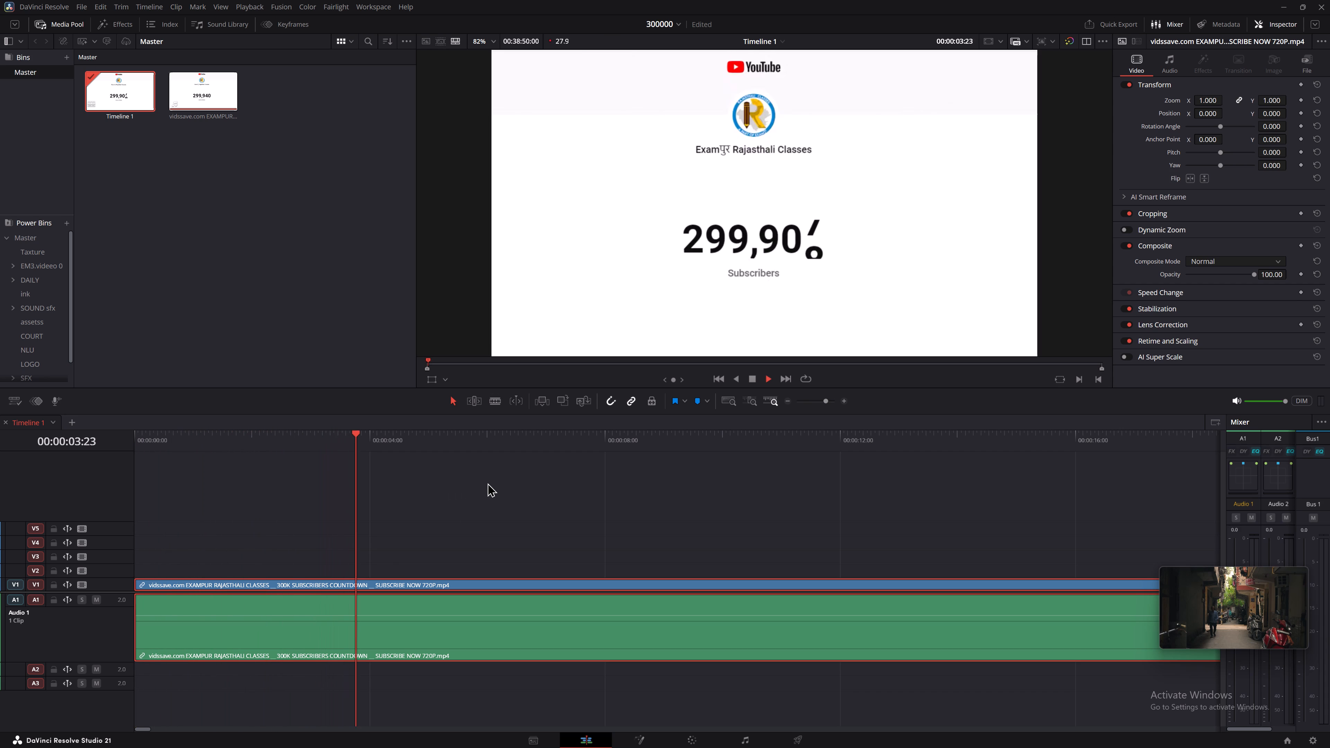
pyautogui.keyDown('alt'); pyautogui.scroll(-9, 489, 484); pyautogui.keyUp('alt')
pyautogui.click(457, 439)
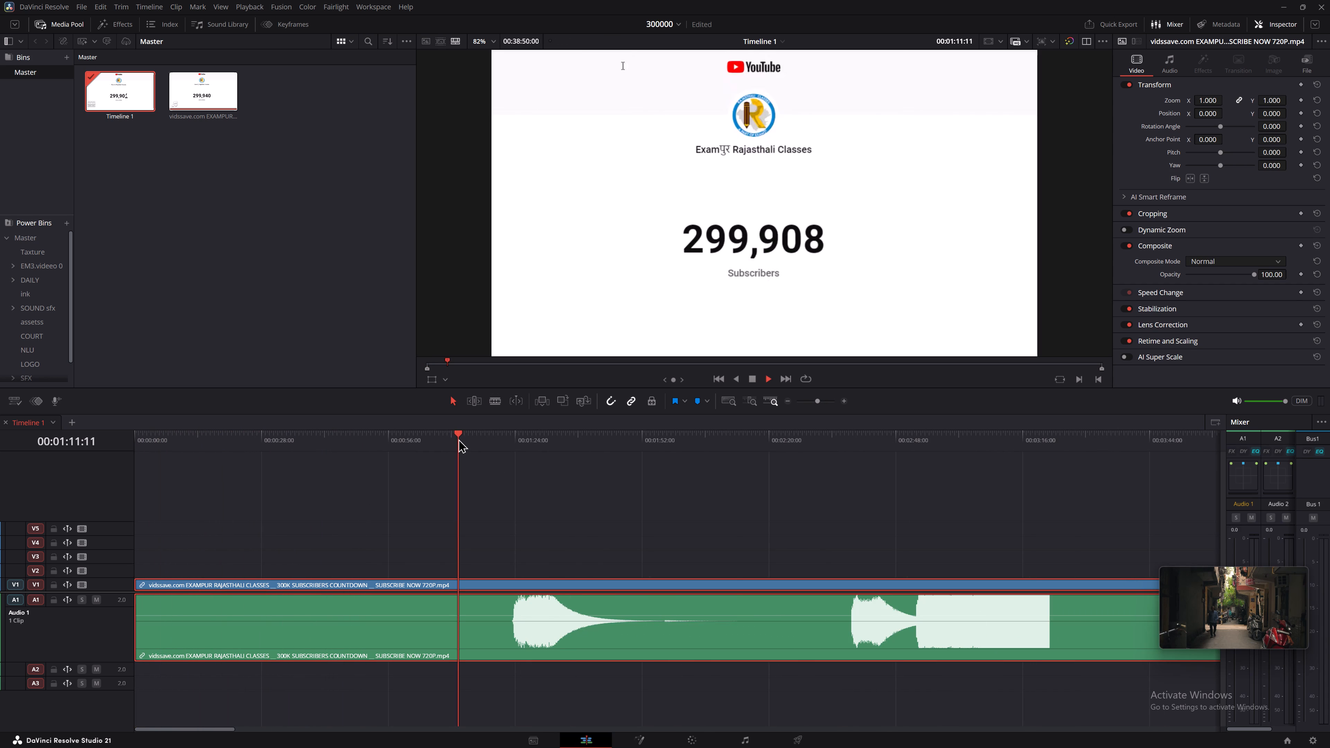
pyautogui.press('space')
pyautogui.moveTo(458, 439); pyautogui.dragTo(194, 467)
pyautogui.press('space')
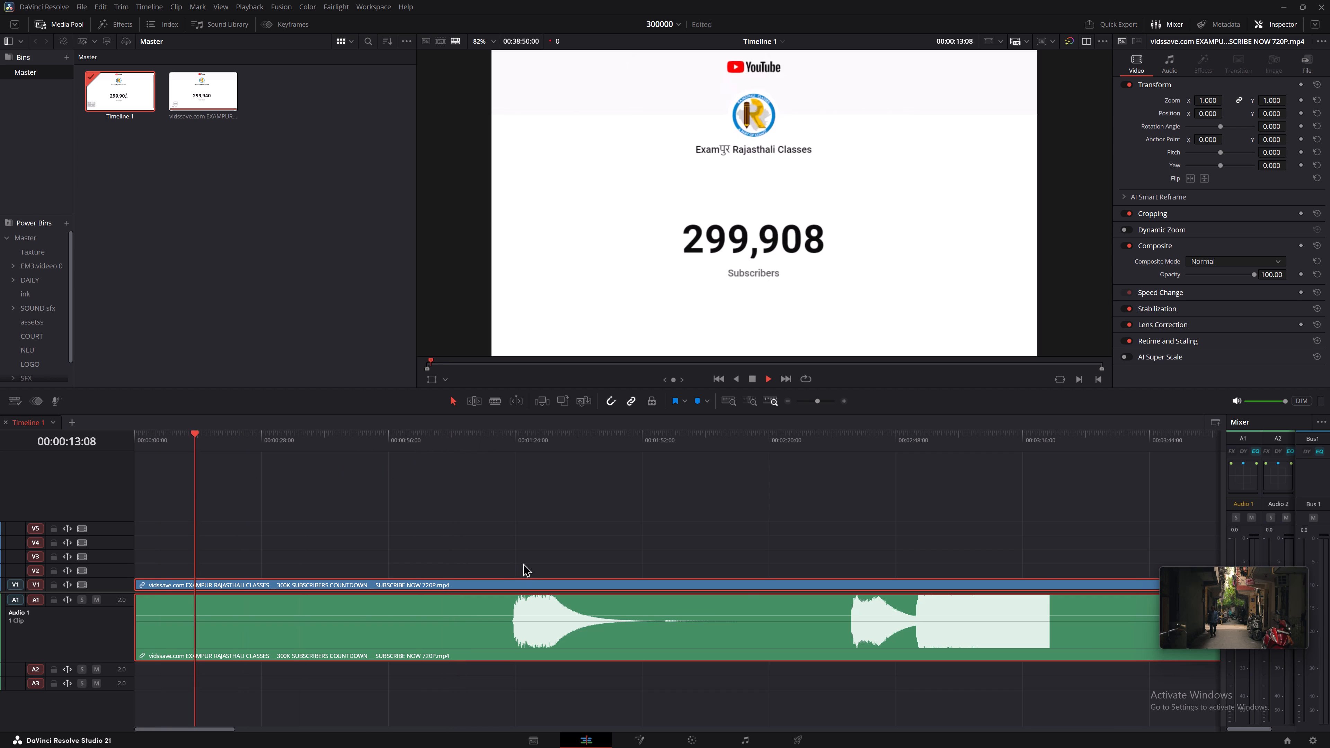
pyautogui.keyDown('alt'); pyautogui.scroll(-5, 523, 563); pyautogui.keyUp('alt')
pyautogui.keyDown('alt'); pyautogui.scroll(5, 425, 545); pyautogui.keyUp('alt')
pyautogui.press('space')
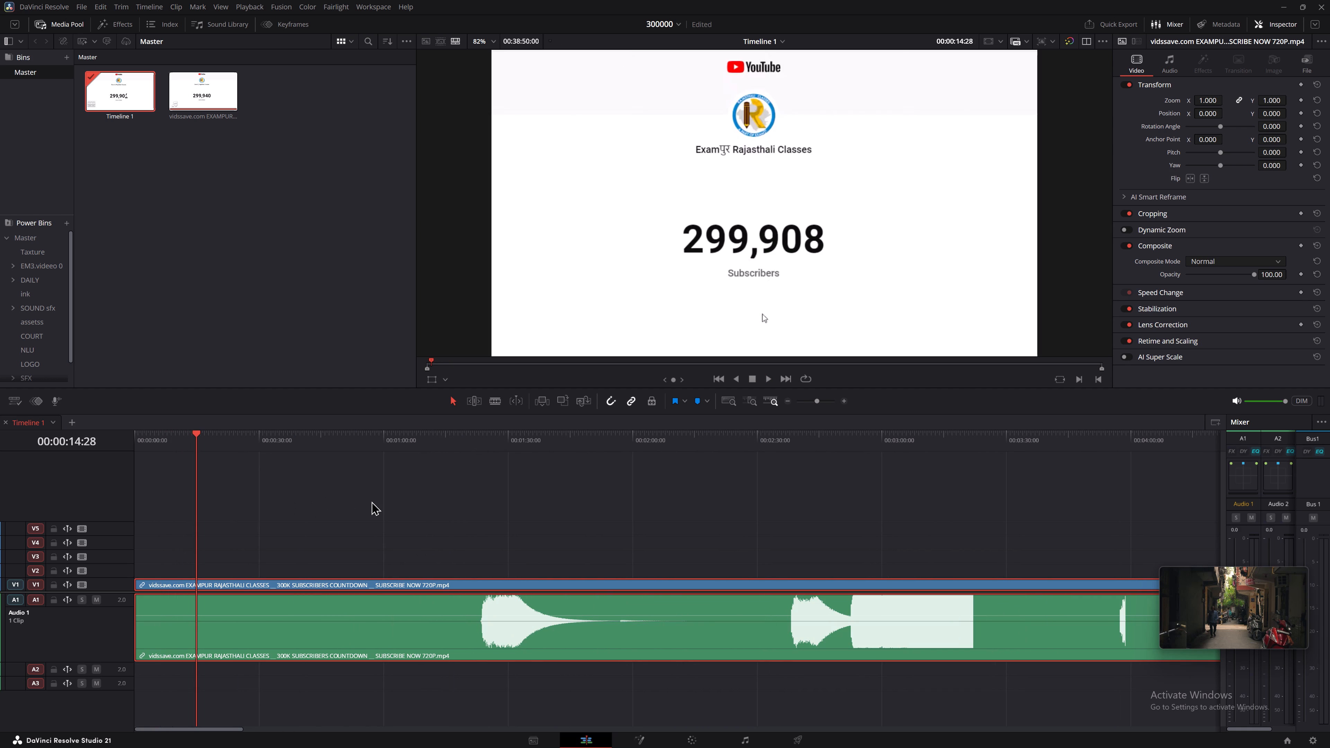
pyautogui.press('space')
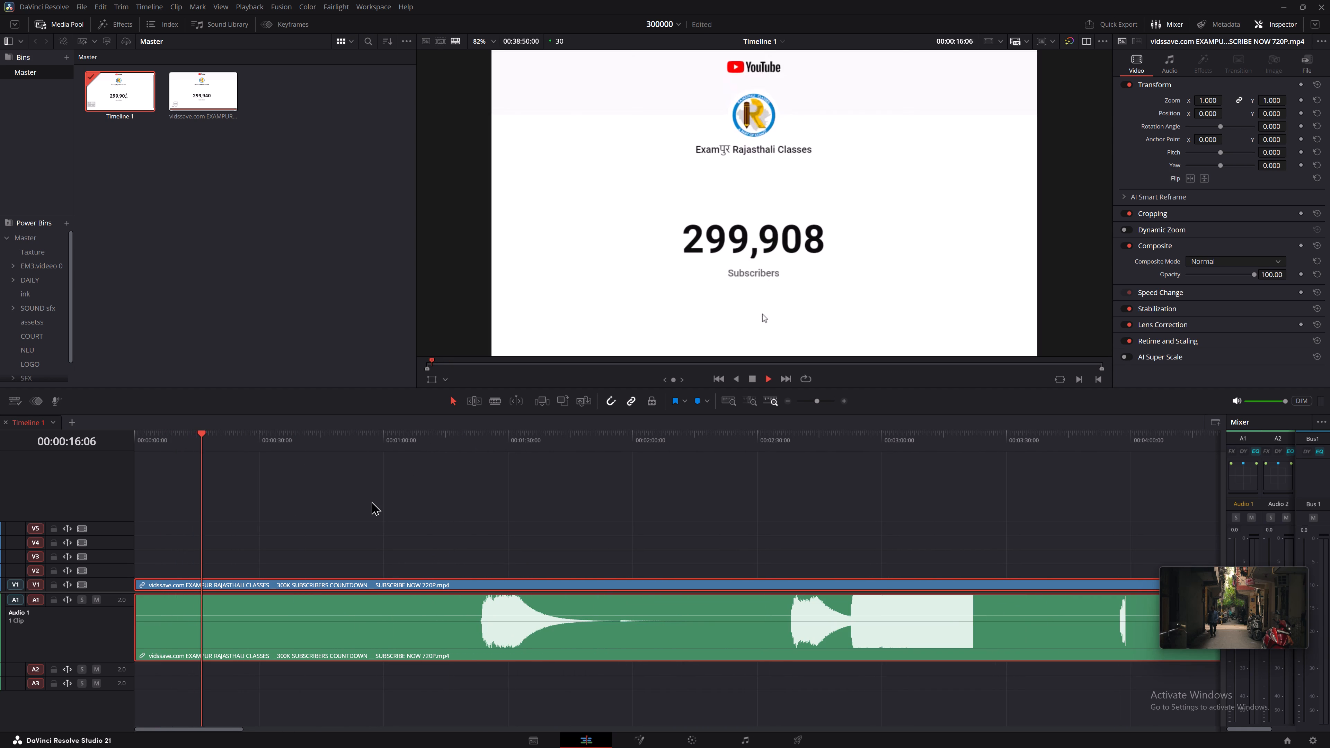
pyautogui.press('space')
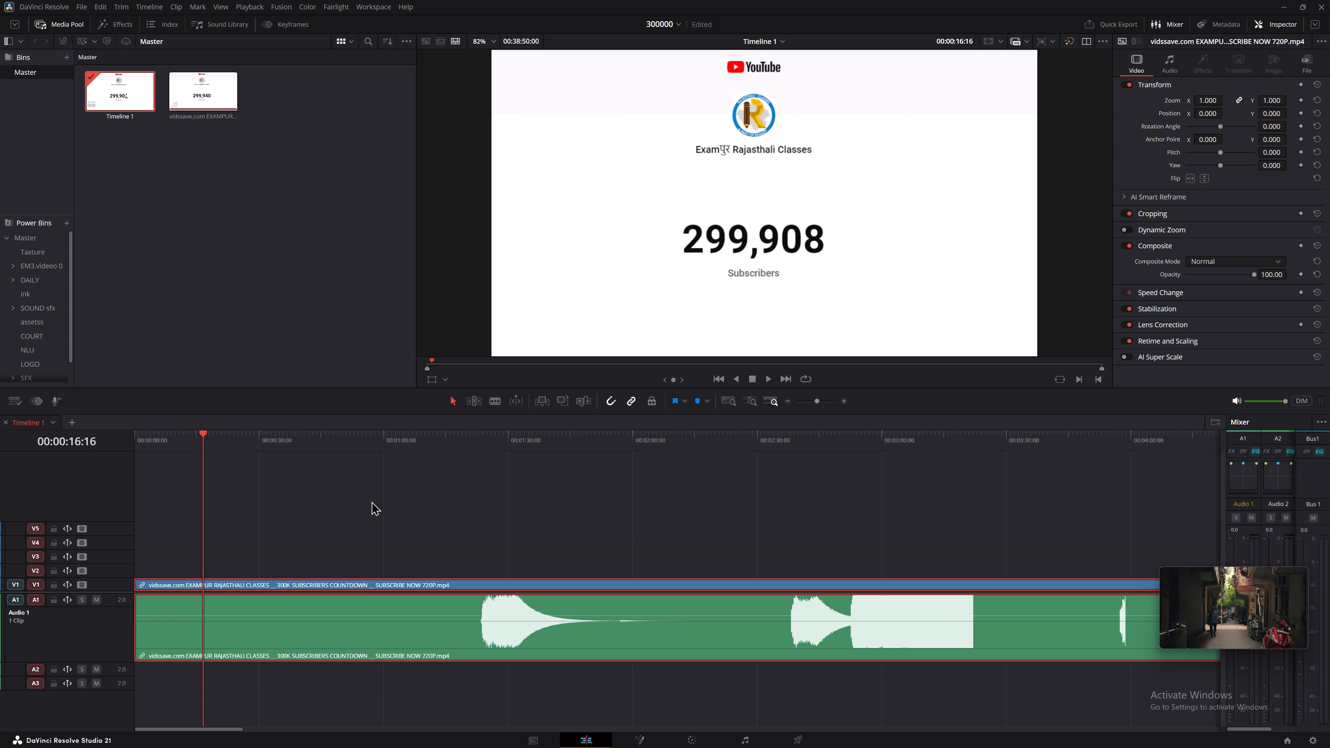
pyautogui.press('space')
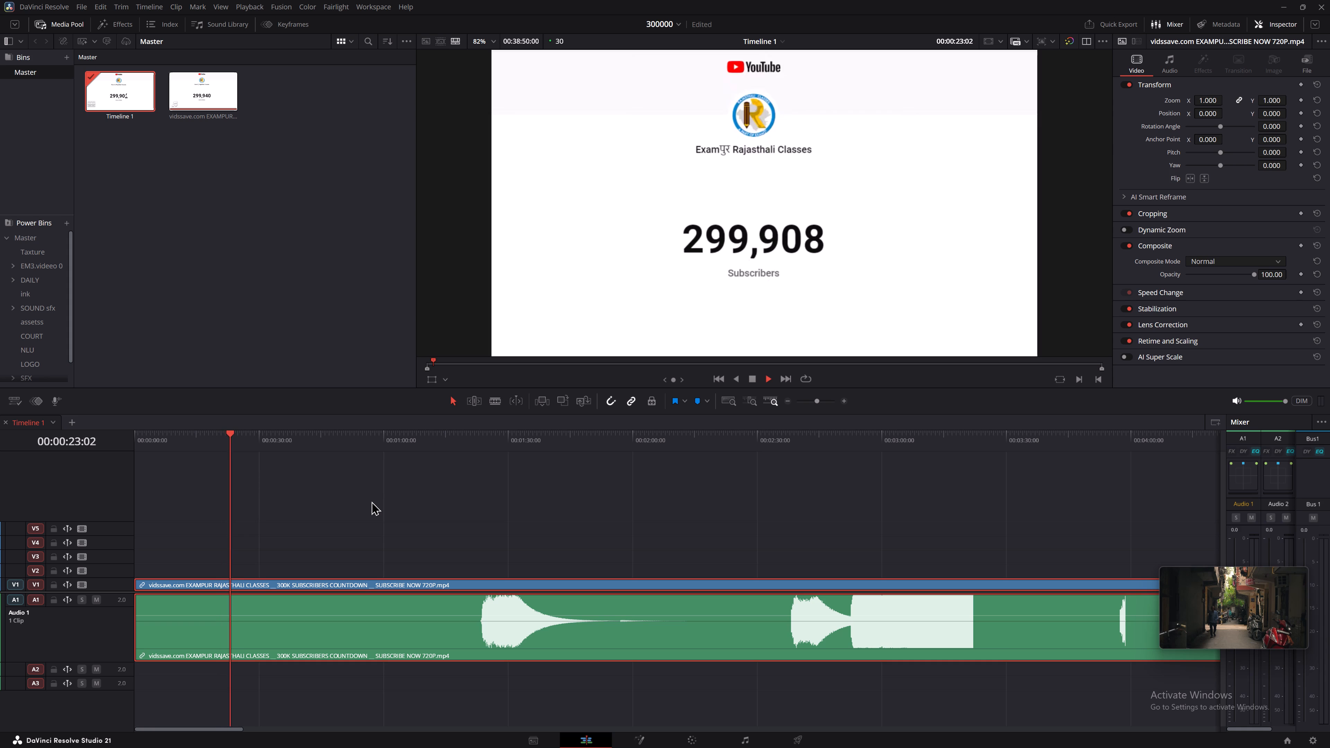
pyautogui.press('space')
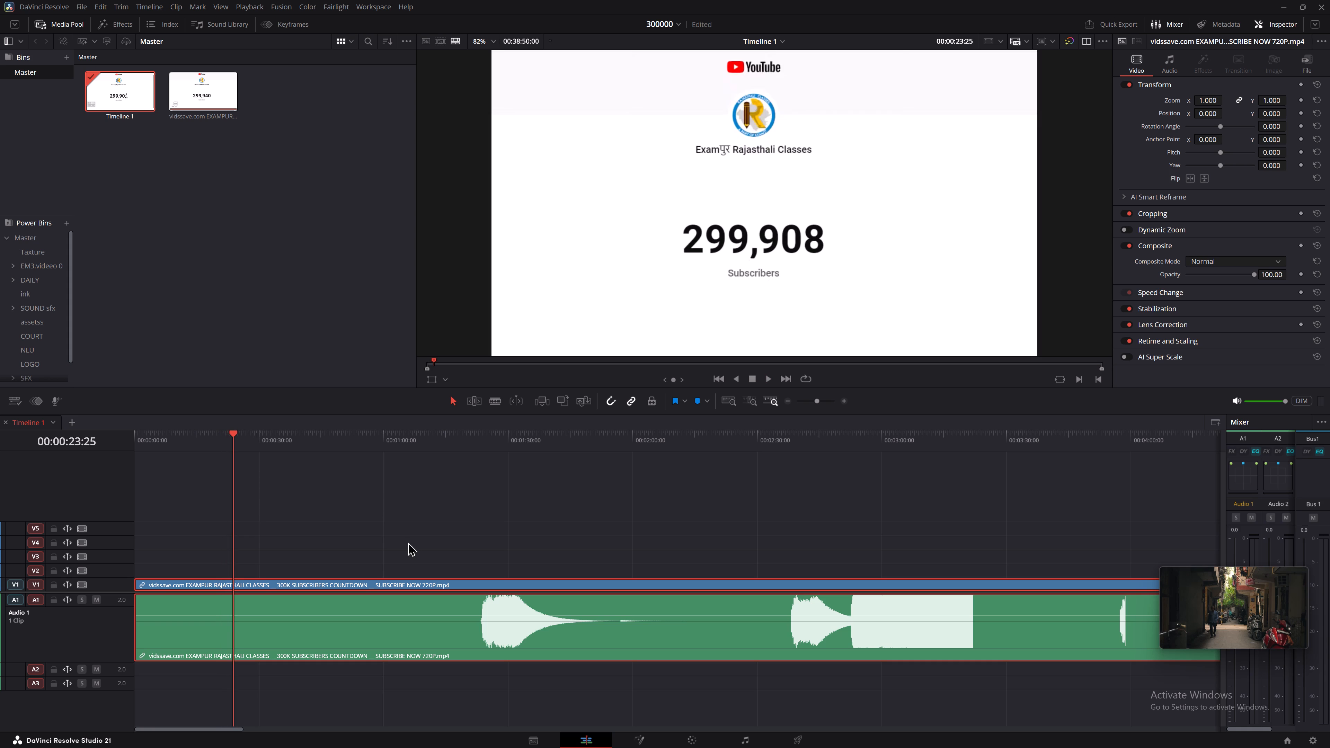
# Check the end of the countdown clip and scrub back through it to find where the useful count begins.
pyautogui.keyDown('alt'); pyautogui.scroll(-6, 468, 555); pyautogui.keyUp('alt')
pyautogui.keyDown('alt'); pyautogui.scroll(-5, 442, 532); pyautogui.keyUp('alt')
pyautogui.press('Right')
pyautogui.press('Up')
pyautogui.press('Down')
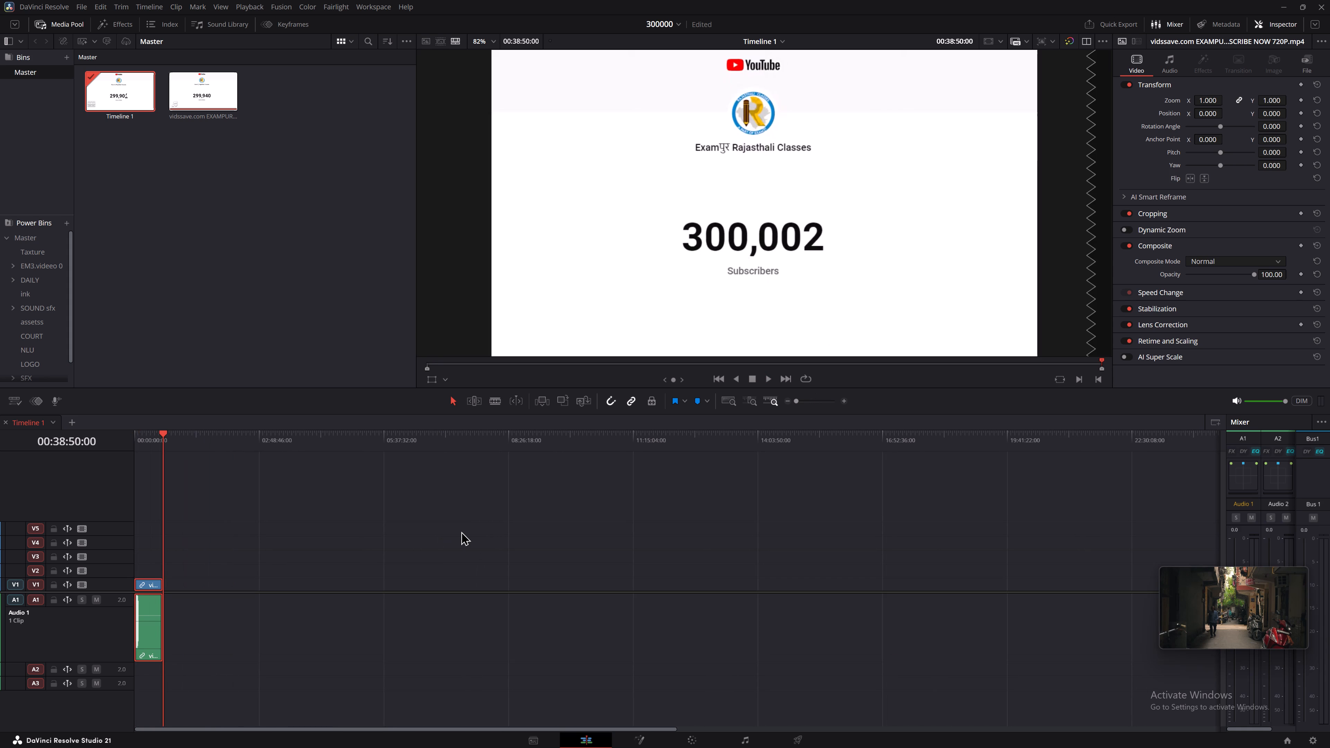
pyautogui.keyDown('alt'); pyautogui.moveTo(459, 531); pyautogui.dragTo(467, 530, button='right'); pyautogui.keyUp('alt')
pyautogui.keyDown('alt'); pyautogui.scroll(7, 470, 530); pyautogui.keyUp('alt')
pyautogui.keyDown('alt'); pyautogui.scroll(2, 383, 526); pyautogui.keyUp('alt')
pyautogui.click(365, 514)
pyautogui.keyDown('alt'); pyautogui.scroll(8, 366, 506); pyautogui.keyUp('alt')
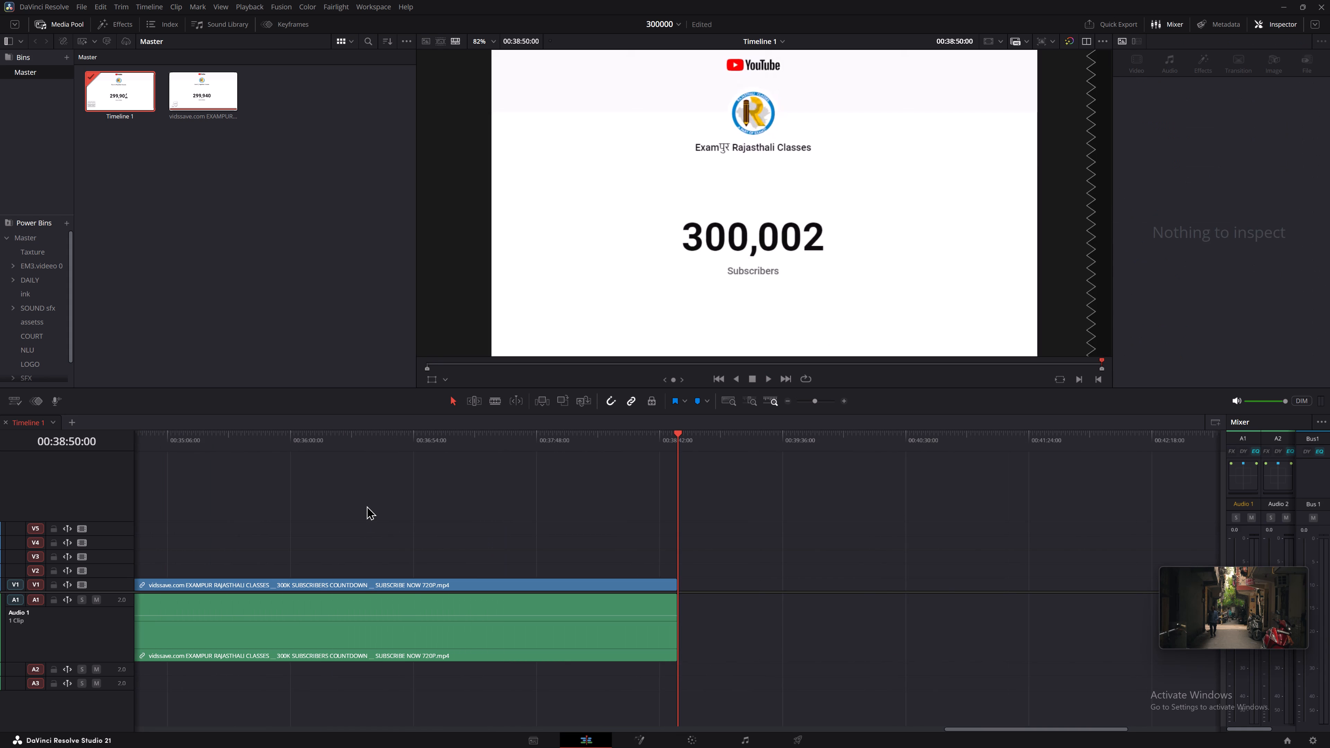
pyautogui.keyDown('ctrl'); pyautogui.scroll(8, 356, 430); pyautogui.keyUp('ctrl')
pyautogui.moveTo(167, 442); pyautogui.dragTo(0, 466)
pyautogui.keyDown('alt'); pyautogui.scroll(-8, 293, 465); pyautogui.keyUp('alt')
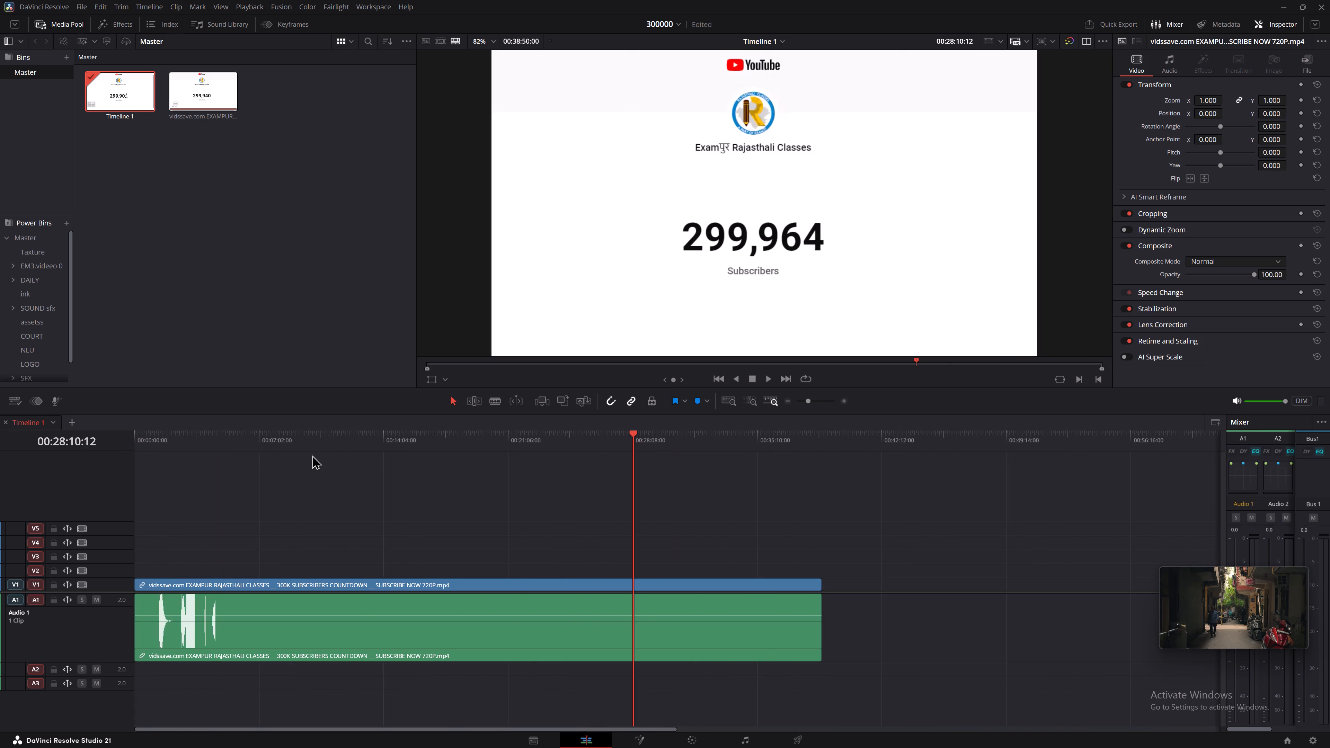
pyautogui.keyDown('alt'); pyautogui.scroll(-4, 312, 455); pyautogui.keyUp('alt')
pyautogui.keyDown('alt'); pyautogui.scroll(6, 306, 483); pyautogui.keyUp('alt')
pyautogui.moveTo(178, 446); pyautogui.dragTo(107, 447)
pyautogui.press('space')
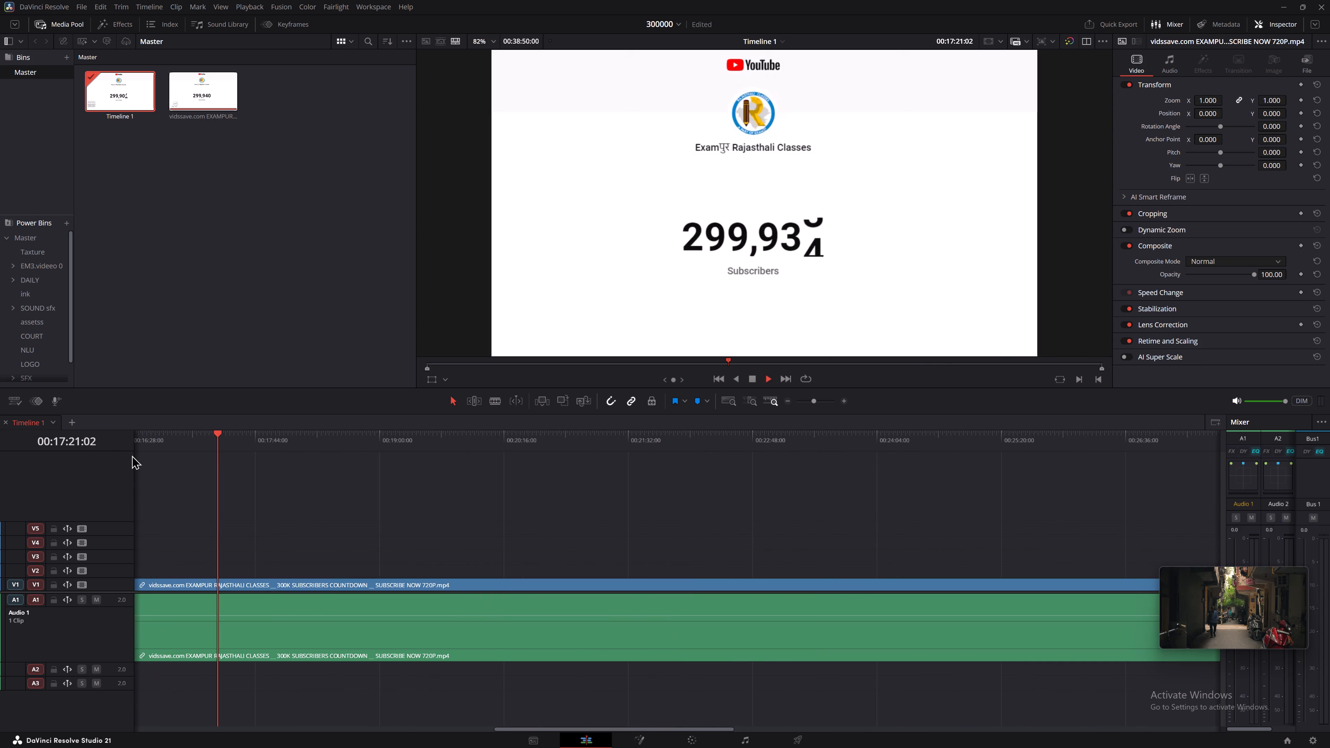
pyautogui.moveTo(774, 521); pyautogui.dragTo(597, 522, button='middle')
pyautogui.press('space')
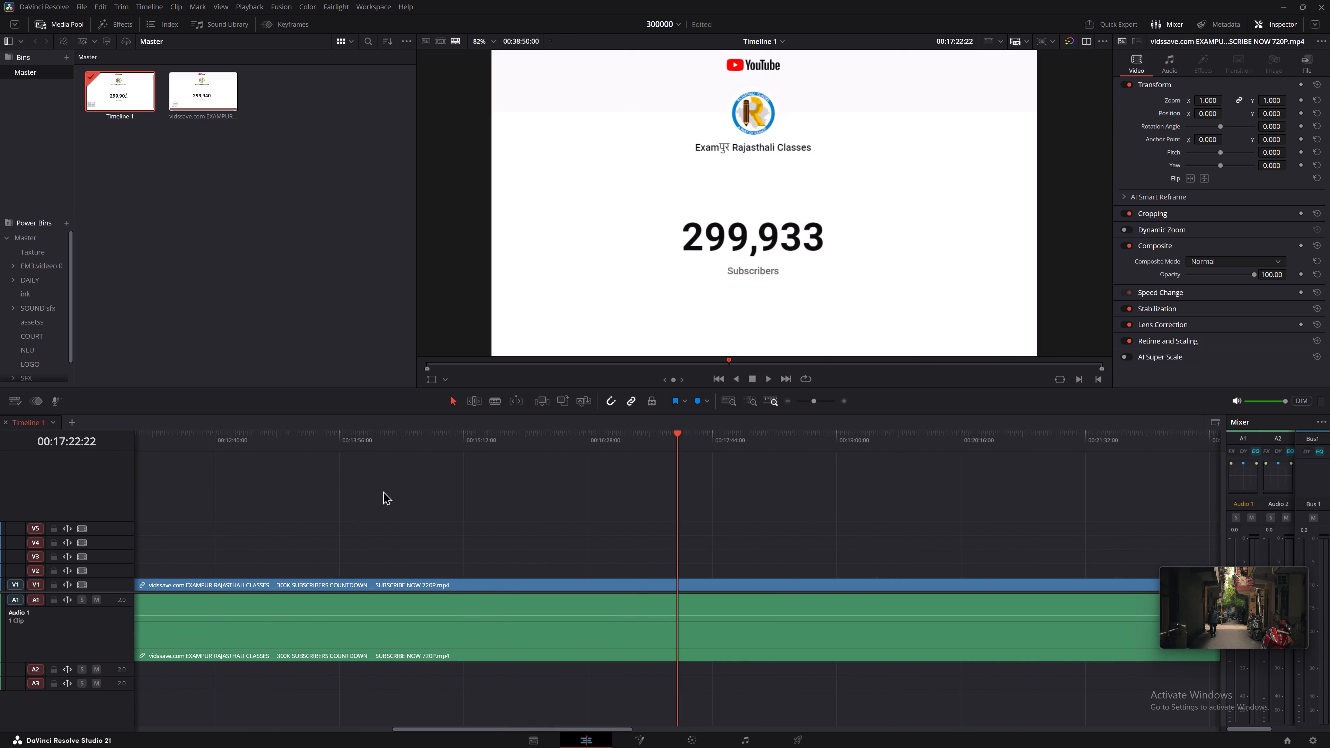
pyautogui.moveTo(234, 430); pyautogui.dragTo(171, 445)
pyautogui.click(172, 446)
pyautogui.keyDown('alt'); pyautogui.scroll(-7, 342, 517); pyautogui.keyUp('alt')
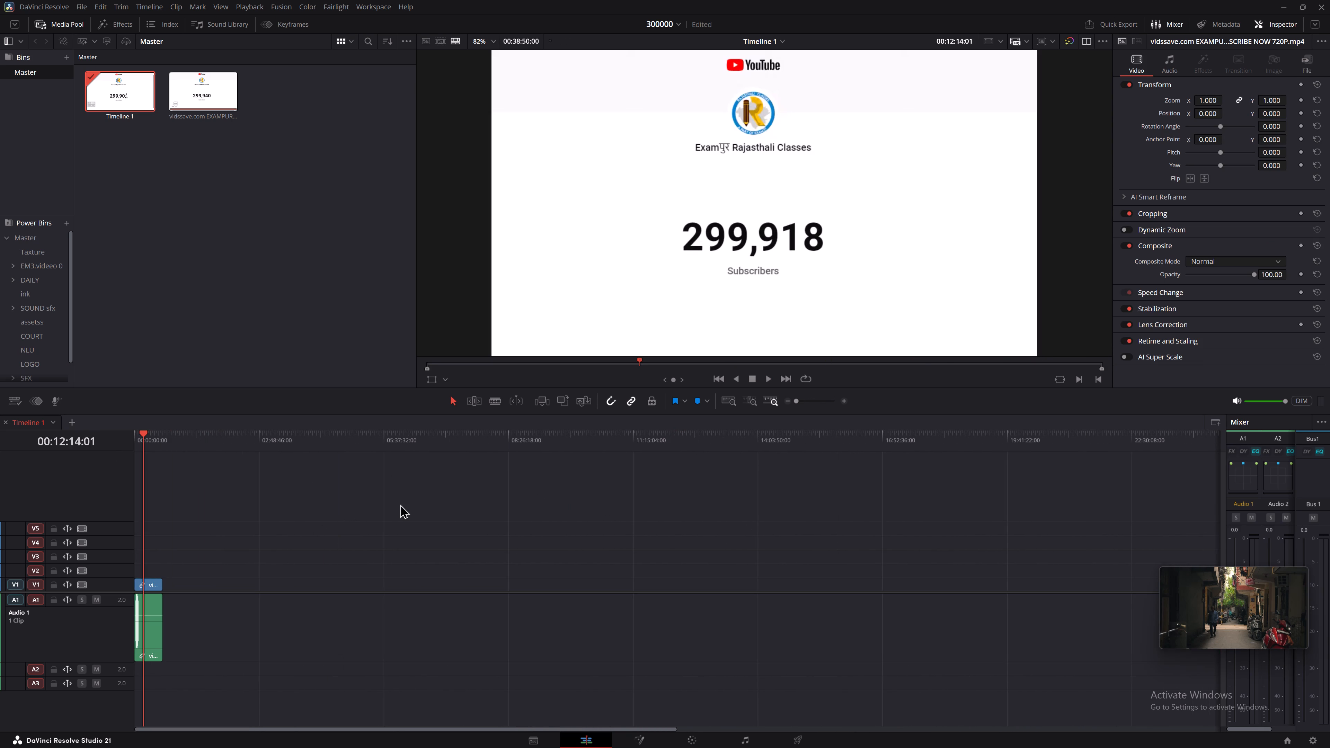
pyautogui.keyDown('ctrl'); pyautogui.scroll(7, 403, 504); pyautogui.keyUp('ctrl')
pyautogui.keyDown('alt'); pyautogui.scroll(8, 257, 492); pyautogui.keyUp('alt')
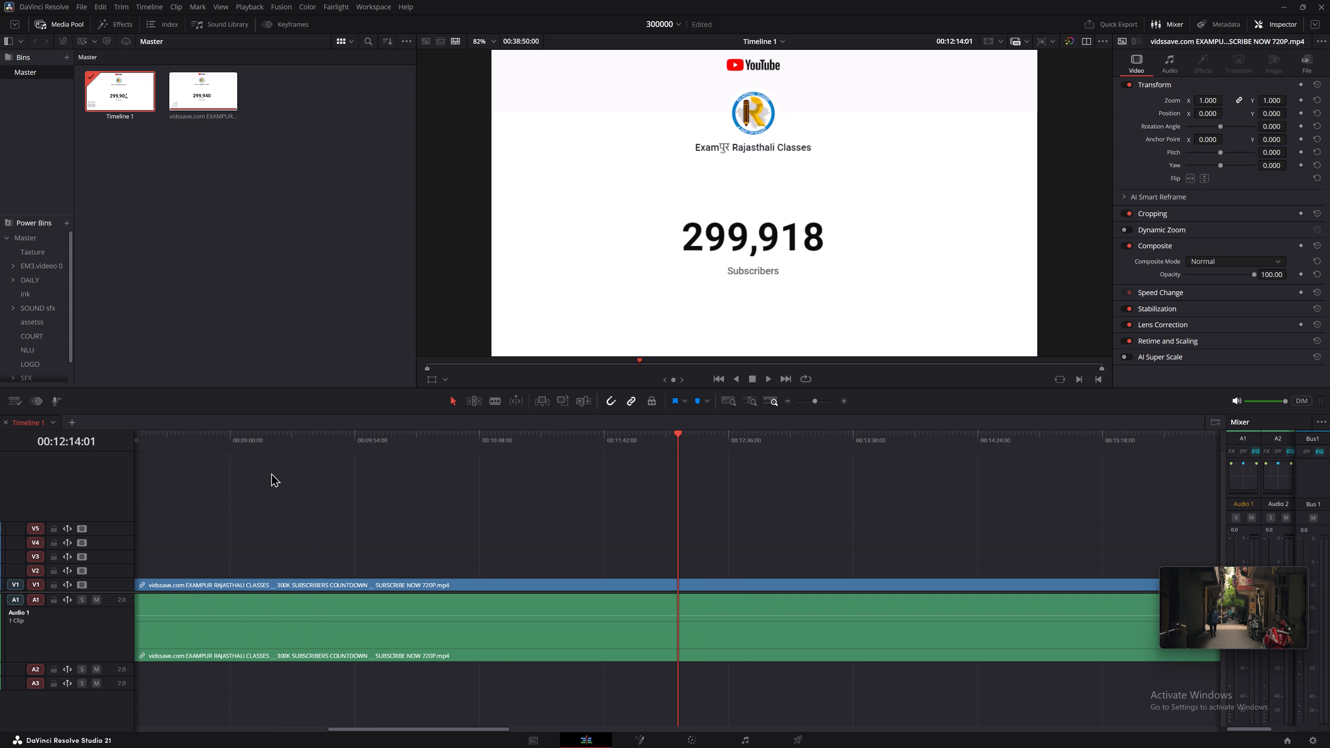
# Ripple-trim the start of the countdown clip up to 00:08:49:01, removing everything before that point.
pyautogui.hotkey('shift', 'Left')
pyautogui.hotkey('shift', 'Left')
pyautogui.hotkey('shift', 'Left')
pyautogui.hotkey('shift', 'Left')
pyautogui.hotkey('shift', 'Left')
pyautogui.hotkey('shift', 'Left')
pyautogui.hotkey('shift', 'Left')
pyautogui.hotkey('shift', 'Left')
pyautogui.hotkey('shift', 'Left')
pyautogui.hotkey('shift', 'Left')
pyautogui.hotkey('shift', 'Left')
pyautogui.hotkey('shift', 'Left')
pyautogui.hotkey('shift', 'Left')
pyautogui.hotkey('shift', 'Left')
pyautogui.hotkey('shift', 'Left')
pyautogui.hotkey('shift', 'Left')
pyautogui.hotkey('shift', 'Left')
pyautogui.hotkey('shift', 'Left')
pyautogui.hotkey('shift', 'Left')
pyautogui.hotkey('shift', 'Left')
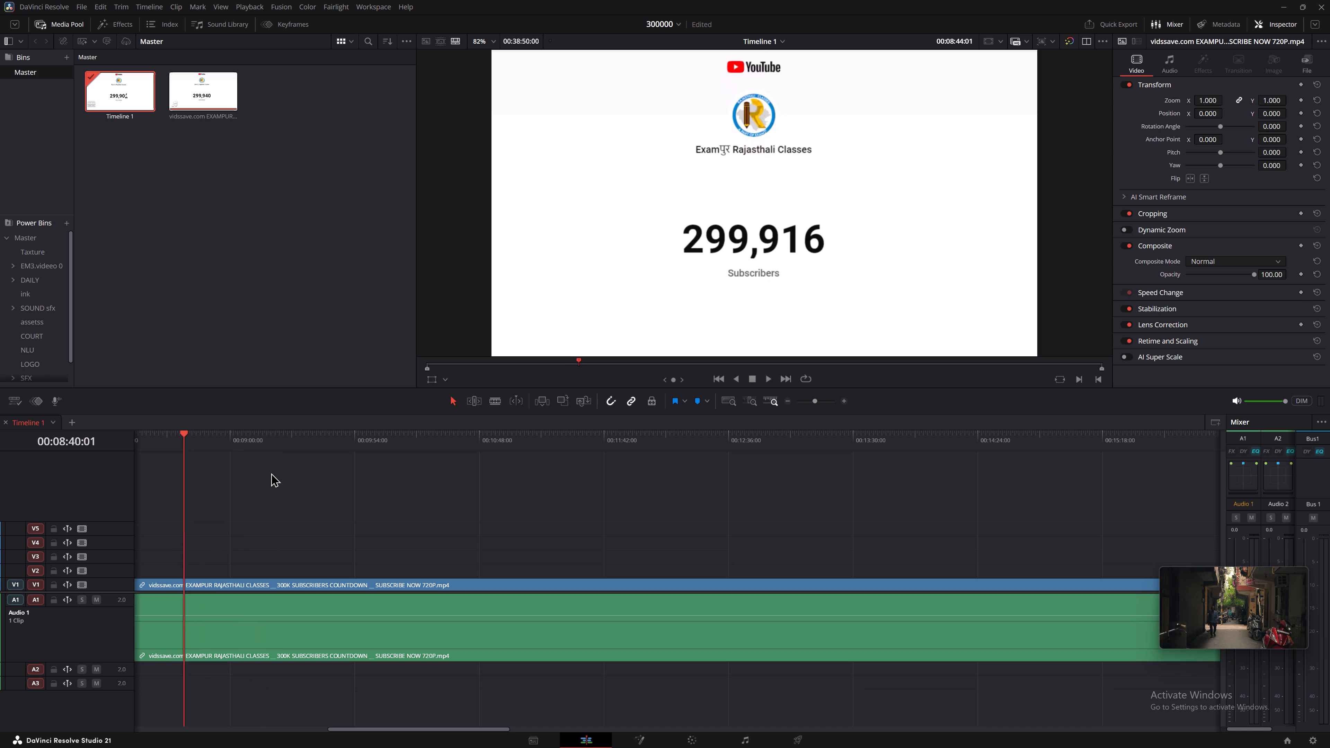
pyautogui.hotkey('shift', 'Right')
pyautogui.hotkey('shift', 'Right')
pyautogui.hotkey('shift', 'Right')
pyautogui.hotkey('shift', 'Right')
pyautogui.hotkey('shift', 'Right')
pyautogui.hotkey('shift', 'Right')
pyautogui.hotkey('shift', 'Right')
pyautogui.hotkey('shift', 'Right')
pyautogui.hotkey('shift', 'Right')
pyautogui.hotkey('shift', 'Right')
pyautogui.hotkey('shift', 'Right')
pyautogui.hotkey('shift', 'Right')
pyautogui.hotkey('shift', 'Right')
pyautogui.hotkey('shift', 'Right')
pyautogui.hotkey('shift', 'Right')
pyautogui.hotkey('shift', 'Right')
pyautogui.hotkey('shift', 'Right')
pyautogui.hotkey('shift', 'Right')
pyautogui.hotkey('shift', 'Right')
pyautogui.hotkey('shift', 'Right')
pyautogui.hotkey('shift', 'Right')
pyautogui.hotkey('shift', 'Right')
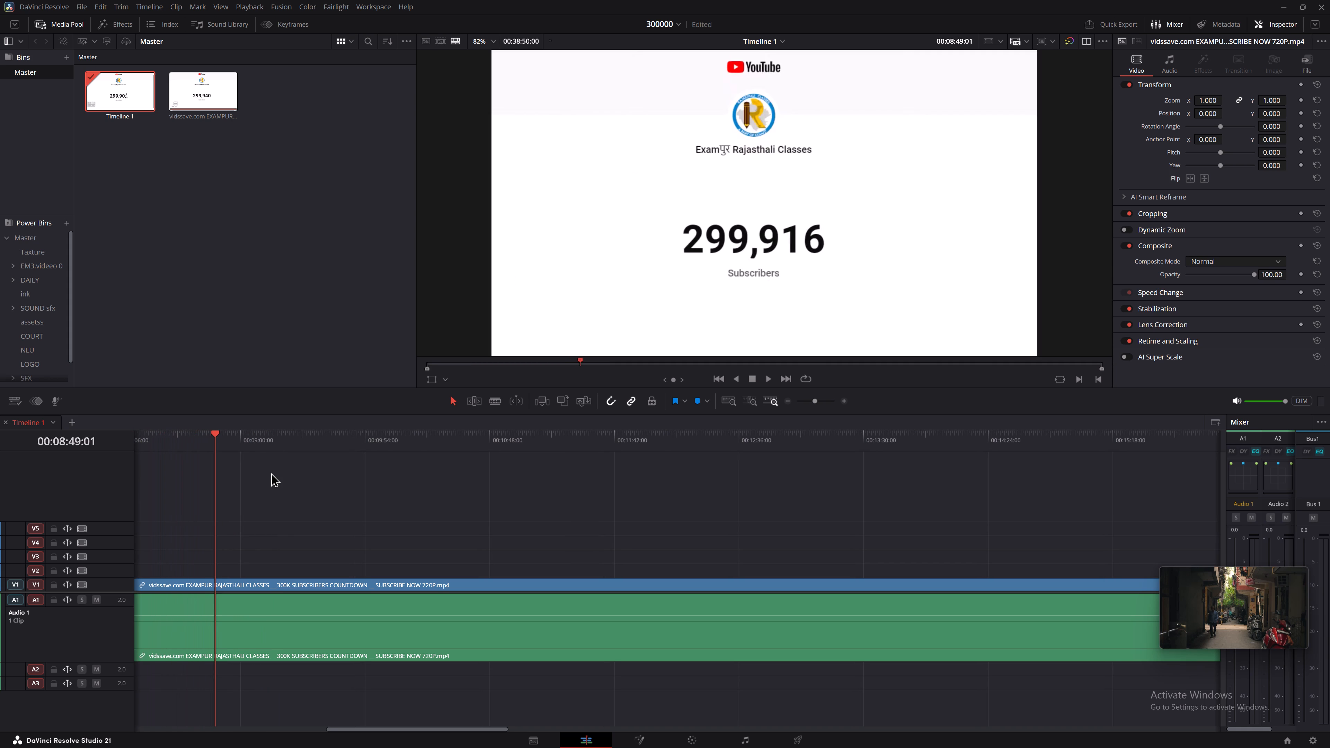
pyautogui.press('1')
# Review the trimmed clip by playing its new beginning and sampling the counter near its end.
pyautogui.keyDown('alt'); pyautogui.scroll(-8, 273, 479); pyautogui.keyUp('alt')
pyautogui.press('space')
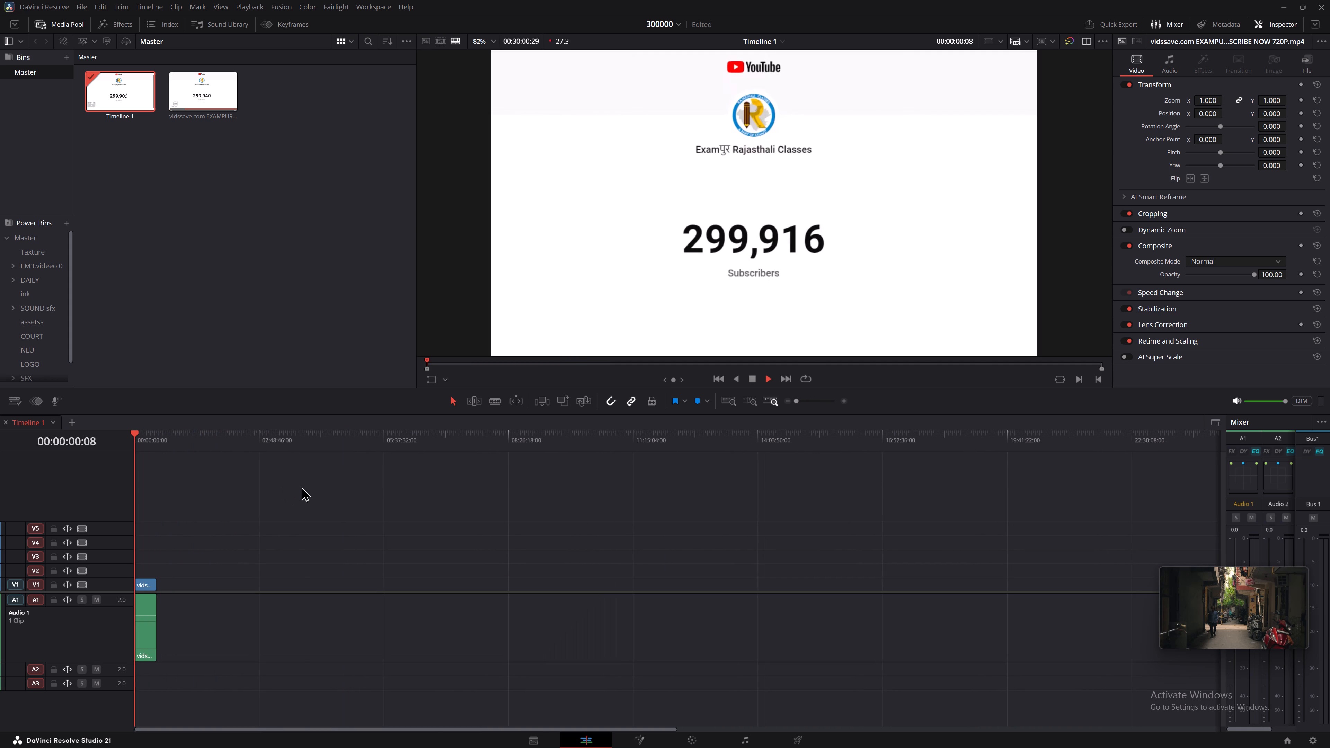
pyautogui.keyDown('alt'); pyautogui.scroll(8, 348, 478); pyautogui.keyUp('alt')
pyautogui.press('space')
pyautogui.keyDown('alt'); pyautogui.scroll(-2, 407, 458); pyautogui.keyUp('alt')
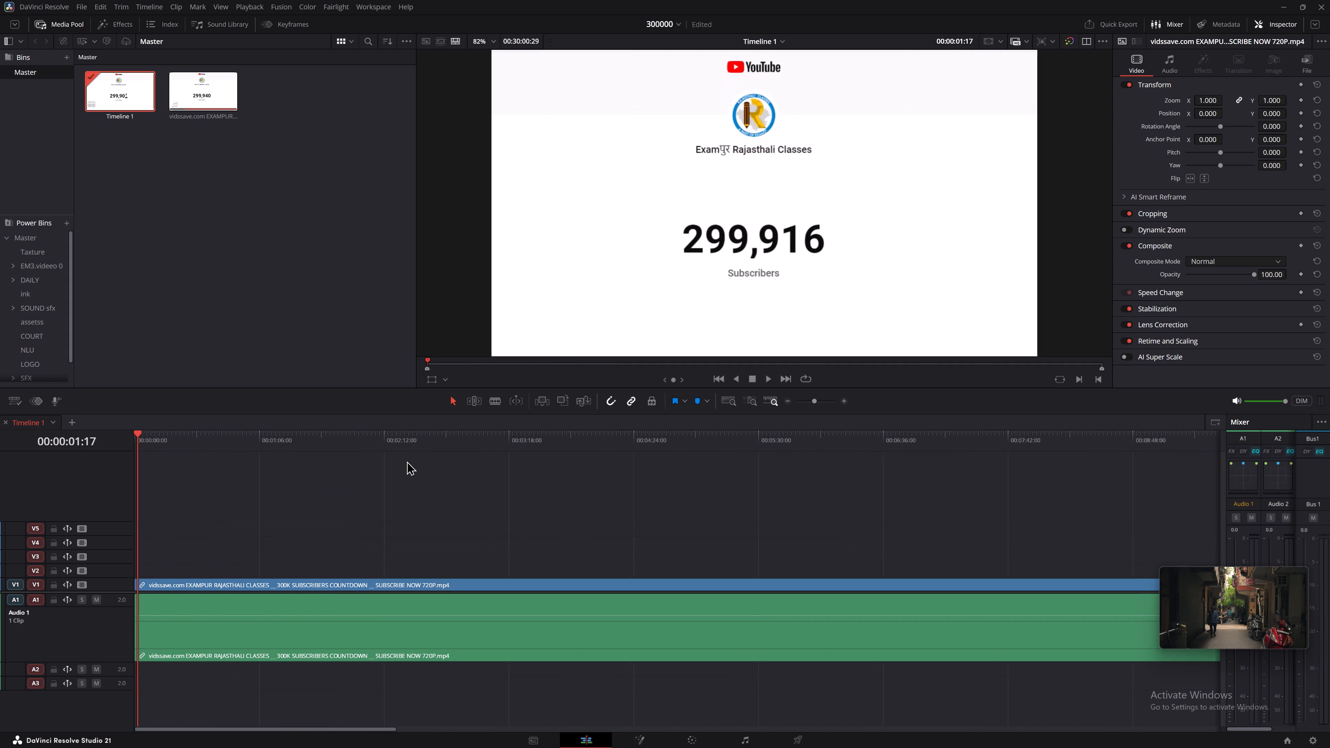
pyautogui.keyDown('alt'); pyautogui.scroll(-5, 407, 461); pyautogui.keyUp('alt')
pyautogui.moveTo(164, 435); pyautogui.dragTo(223, 446)
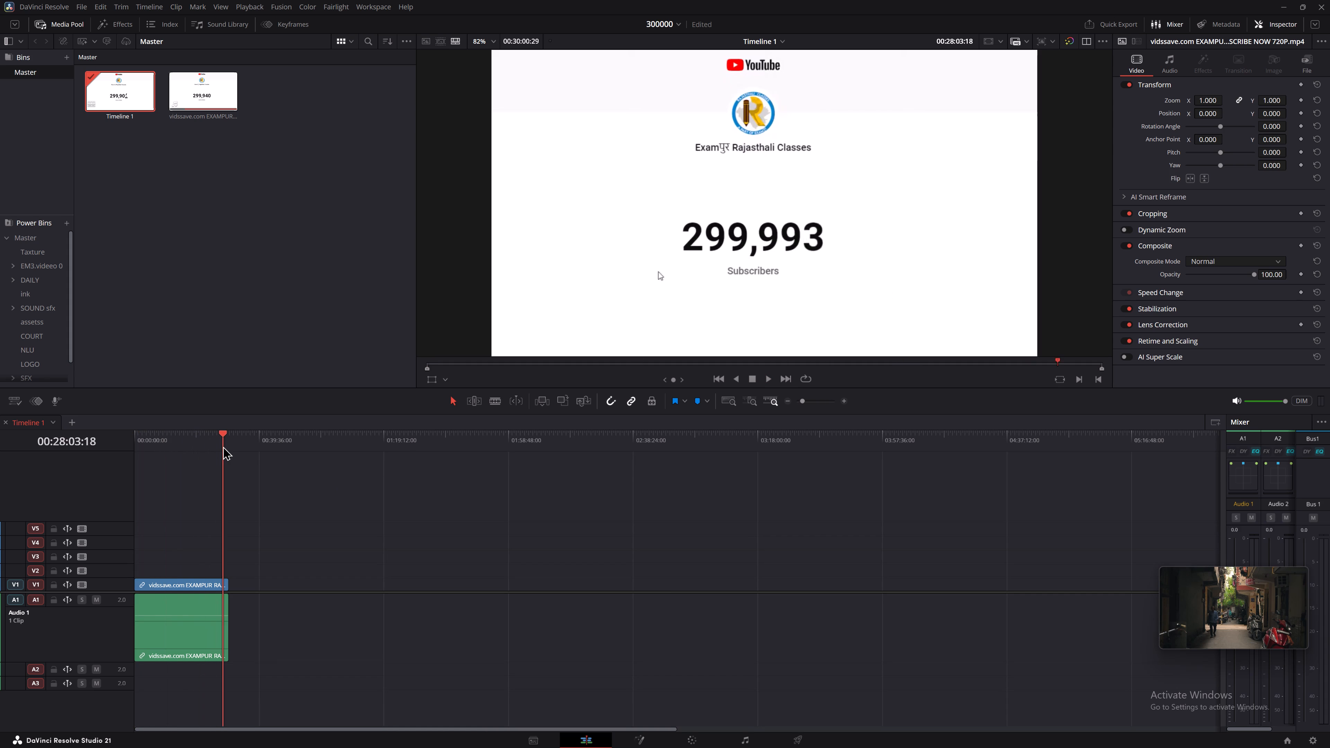
pyautogui.moveTo(223, 446); pyautogui.dragTo(228, 446)
pyautogui.press('space')
pyautogui.click(205, 440)
pyautogui.press('space')
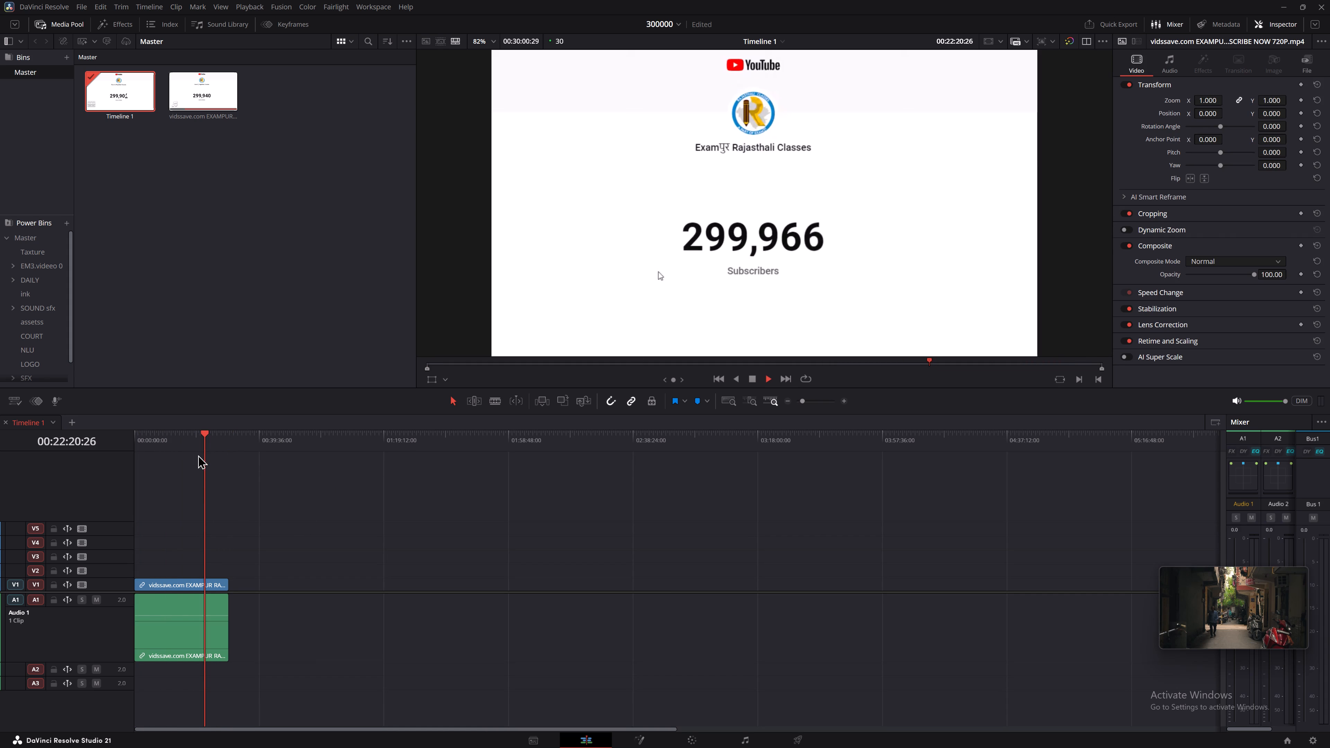
# Scrub the countdown clip from its beginning through its middle and examine how the subscriber count progresses.
pyautogui.moveTo(166, 433); pyautogui.dragTo(83, 449)
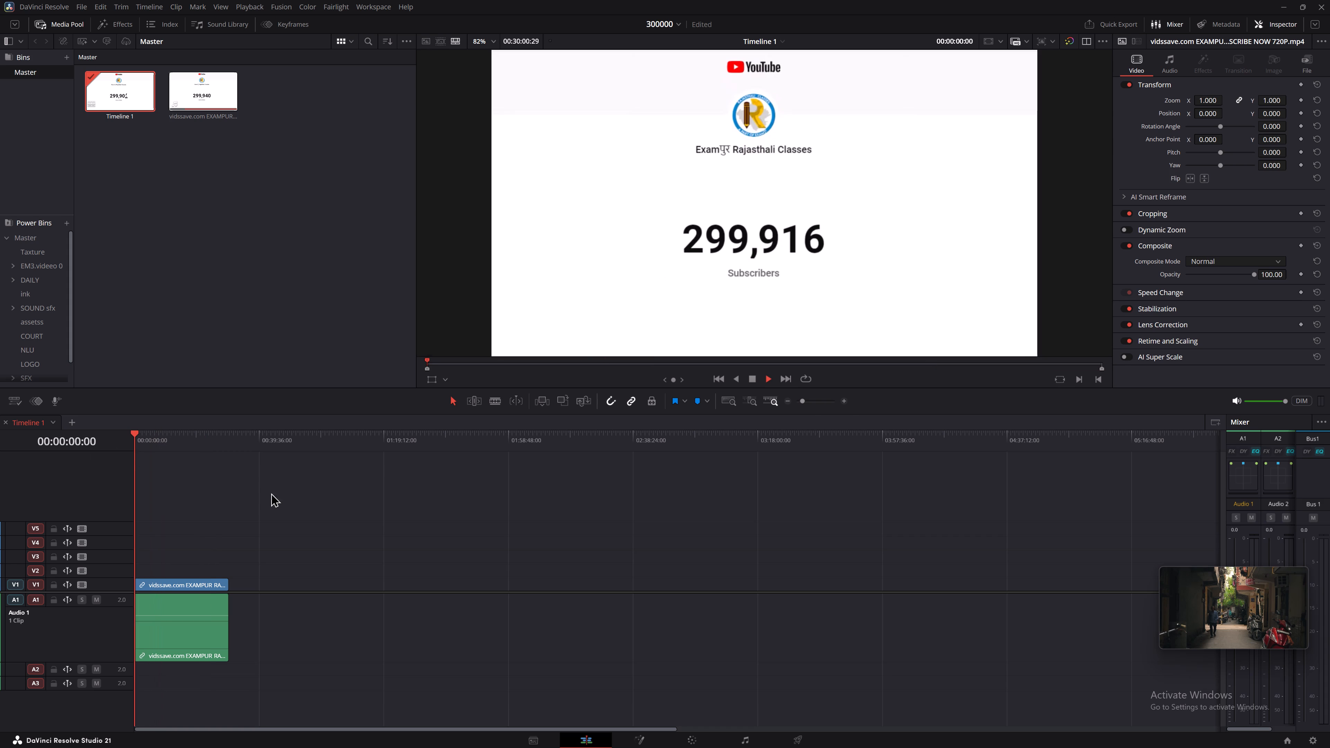
pyautogui.keyDown('alt'); pyautogui.scroll(9, 314, 495); pyautogui.keyUp('alt')
pyautogui.moveTo(248, 430); pyautogui.dragTo(406, 436)
pyautogui.press('space')
pyautogui.moveTo(269, 443); pyautogui.dragTo(1038, 456)
pyautogui.keyDown('alt'); pyautogui.scroll(-5, 898, 534); pyautogui.keyUp('alt')
pyautogui.moveTo(583, 419); pyautogui.dragTo(590, 430)
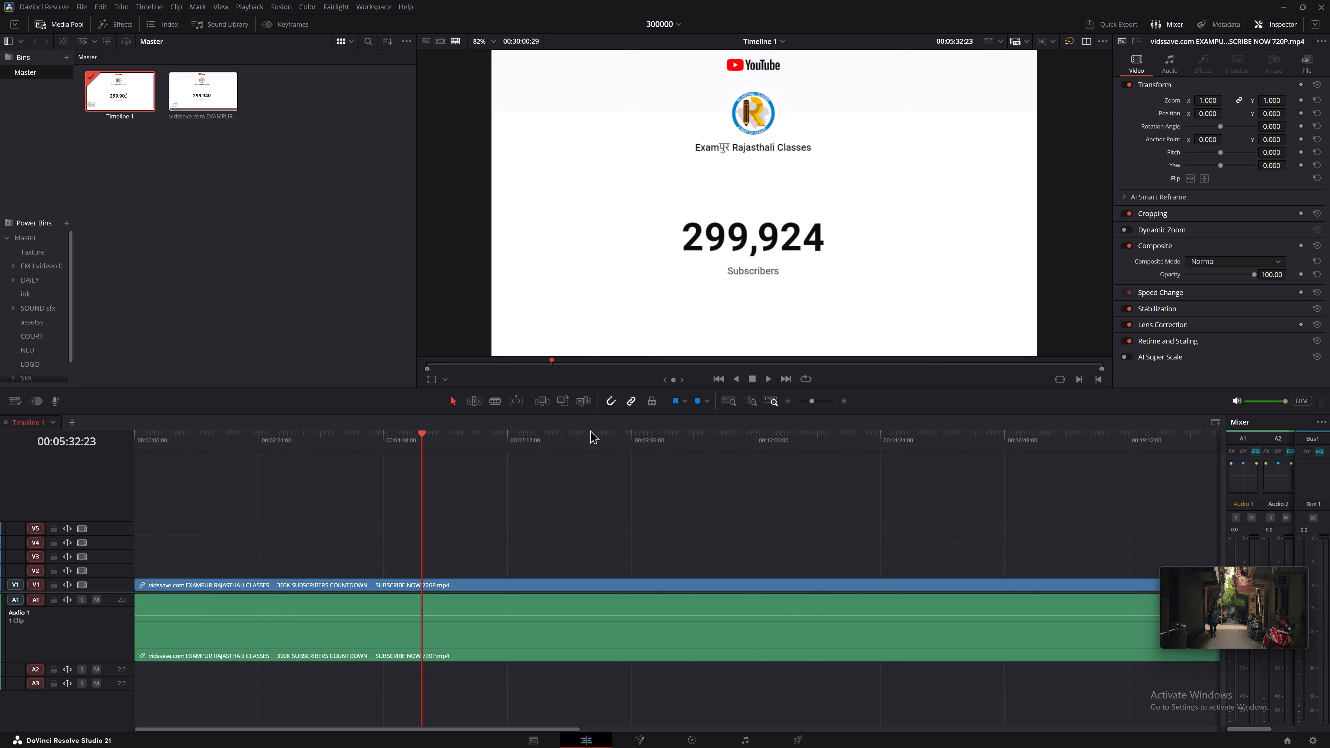
pyautogui.moveTo(590, 430); pyautogui.dragTo(595, 431)
pyautogui.moveTo(621, 448); pyautogui.dragTo(933, 444)
pyautogui.keyDown('alt'); pyautogui.scroll(-4, 916, 527); pyautogui.keyUp('alt')
pyautogui.keyDown('alt'); pyautogui.scroll(3, 343, 470); pyautogui.keyUp('alt')
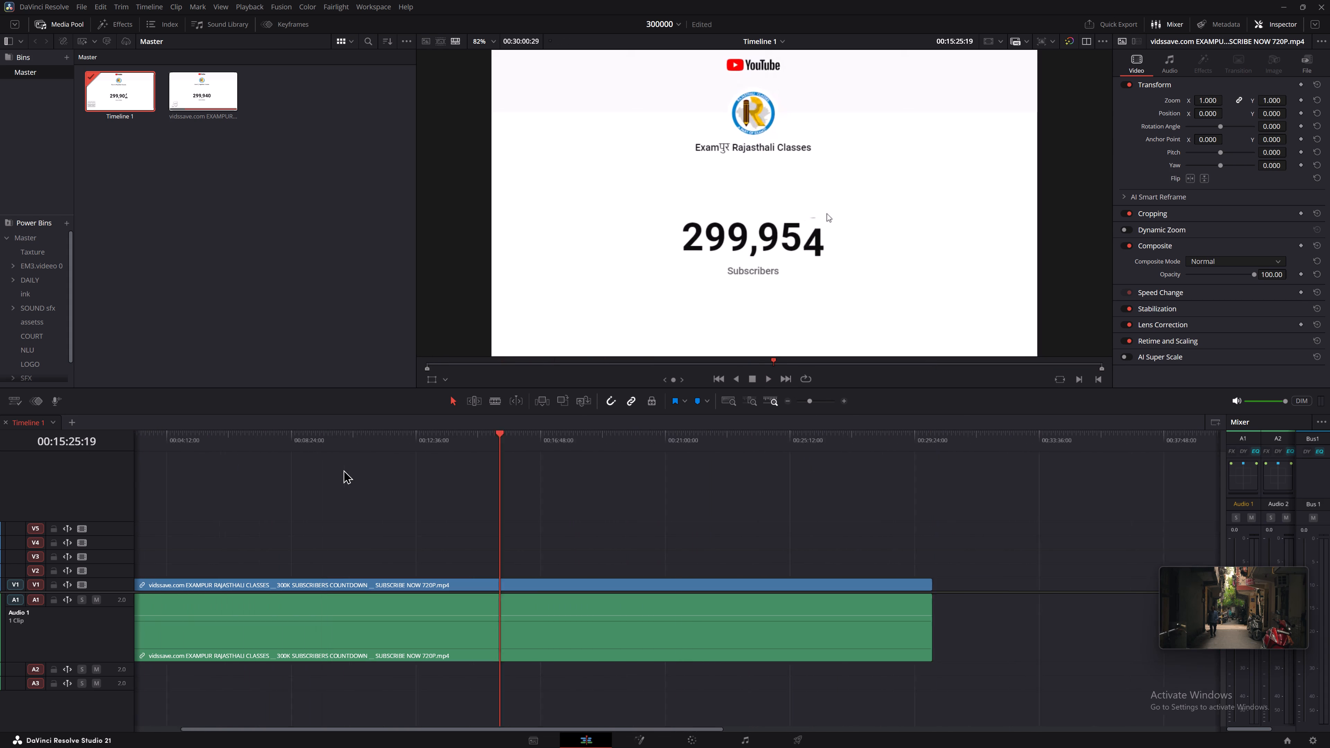
pyautogui.keyDown('alt'); pyautogui.scroll(2, 343, 470); pyautogui.keyUp('alt')
pyautogui.moveTo(729, 440); pyautogui.dragTo(1053, 450)
# Scan the last ten minutes of the countdown clip back and forth to find a starting point closer to 300,000.
pyautogui.moveTo(1032, 508); pyautogui.dragTo(244, 472, button='middle')
pyautogui.scroll(1, 644, 488)
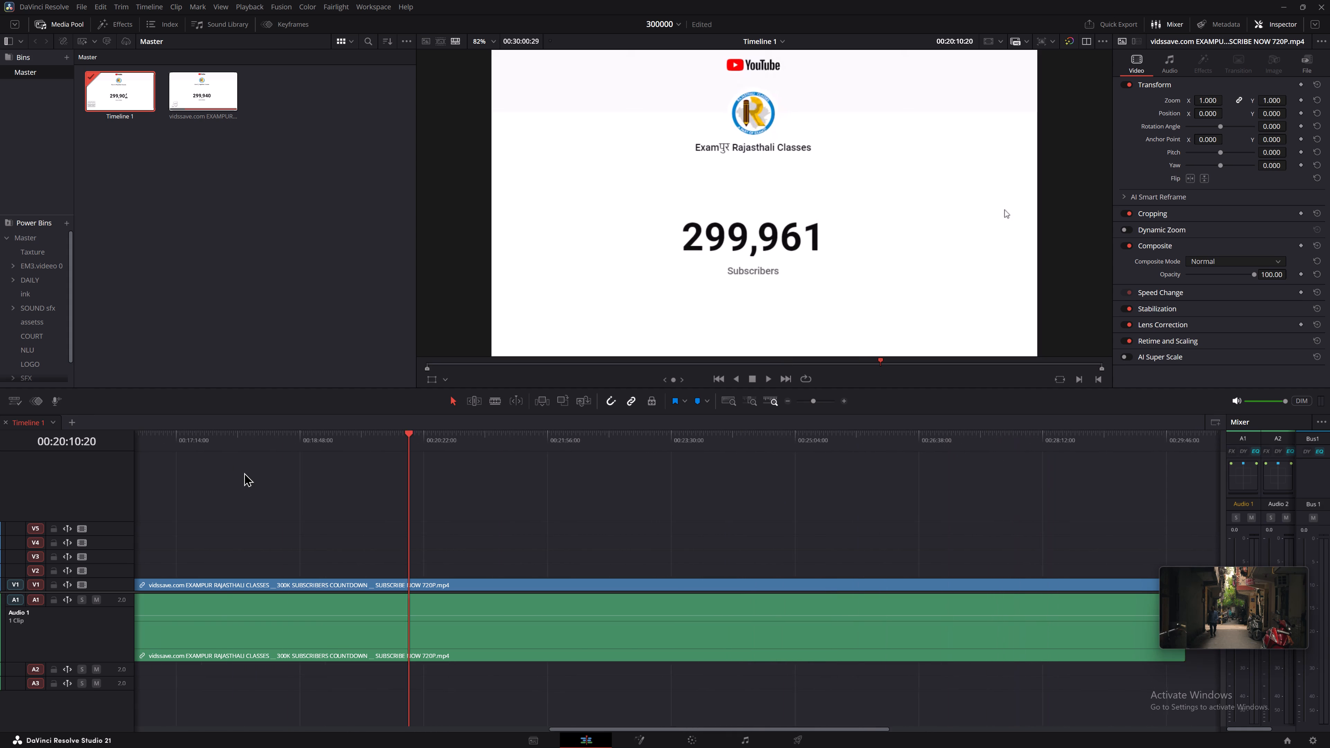
pyautogui.moveTo(244, 472); pyautogui.dragTo(209, 477, button='middle')
pyautogui.moveTo(355, 443); pyautogui.dragTo(358, 443)
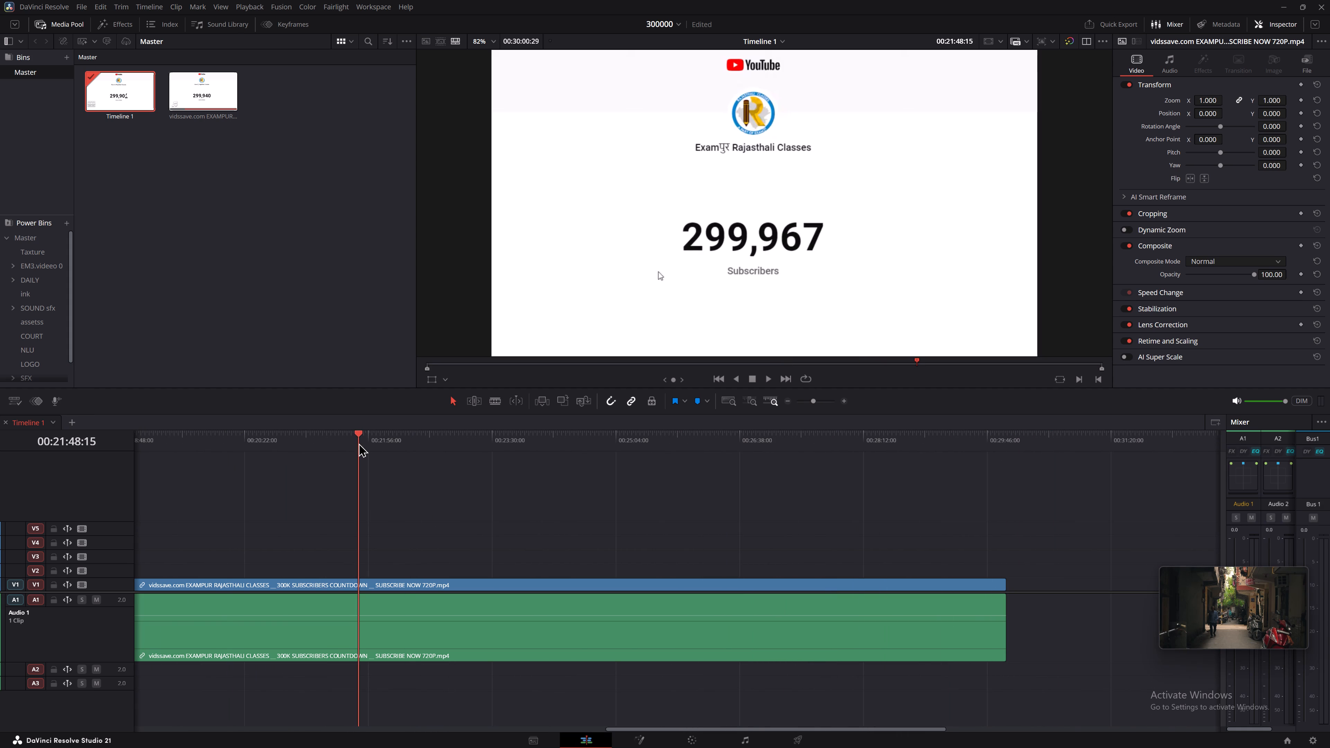
pyautogui.moveTo(358, 443); pyautogui.dragTo(1008, 474)
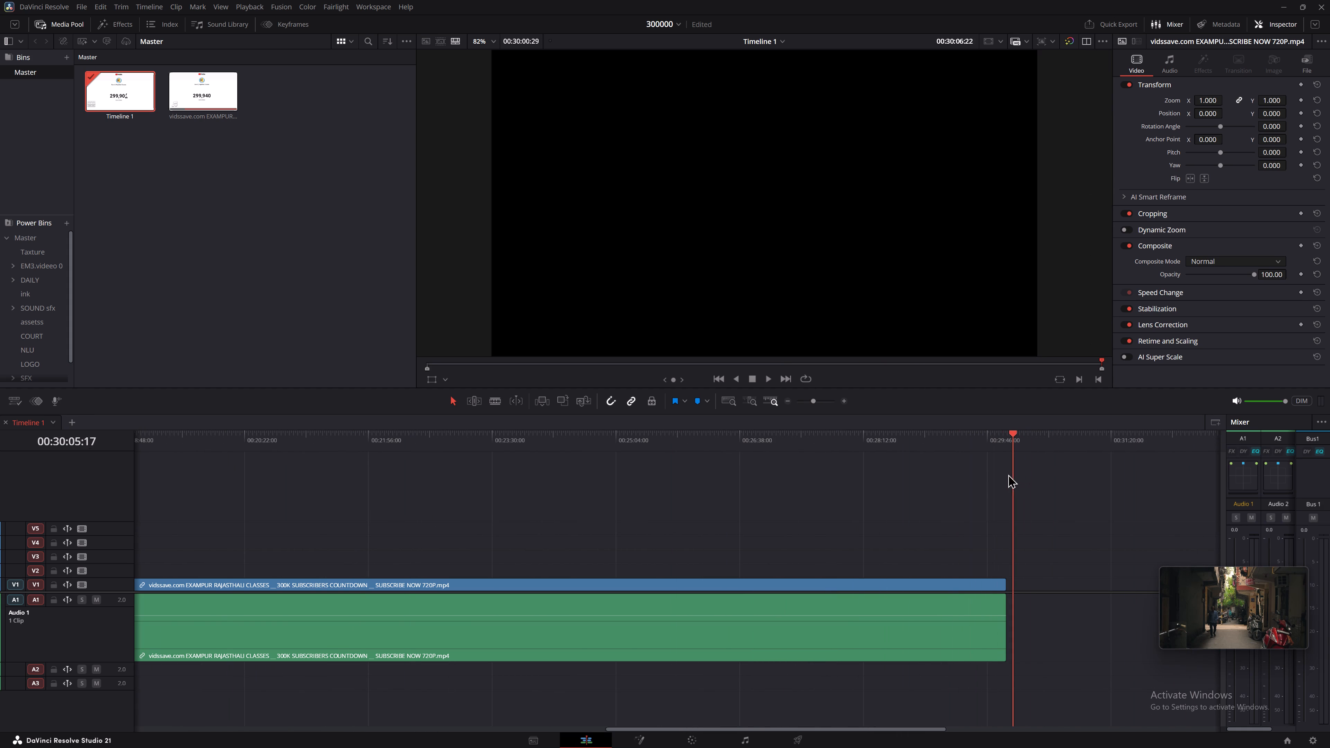
pyautogui.moveTo(1008, 474); pyautogui.dragTo(482, 480)
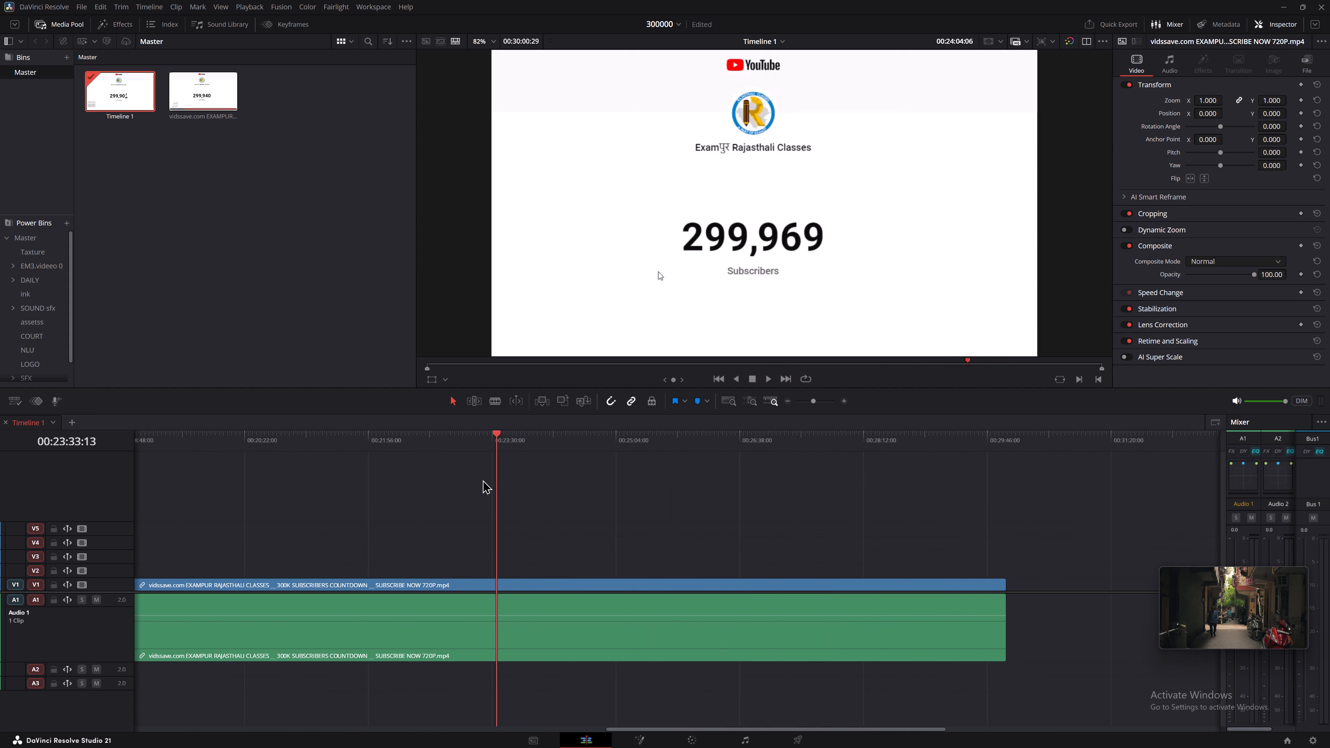
pyautogui.moveTo(482, 480); pyautogui.dragTo(242, 483)
pyautogui.moveTo(379, 500); pyautogui.dragTo(653, 509, button='middle')
pyautogui.moveTo(516, 446); pyautogui.dragTo(614, 443)
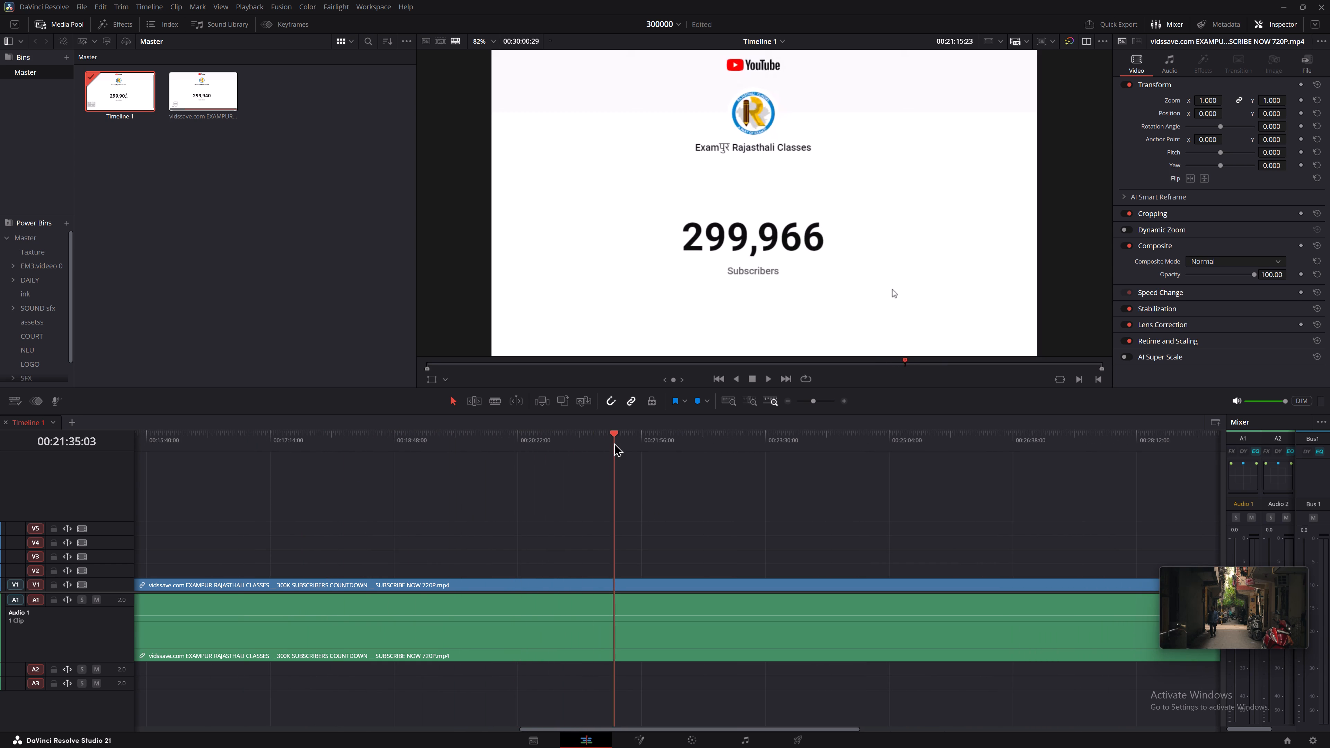
pyautogui.moveTo(614, 443); pyautogui.dragTo(484, 449)
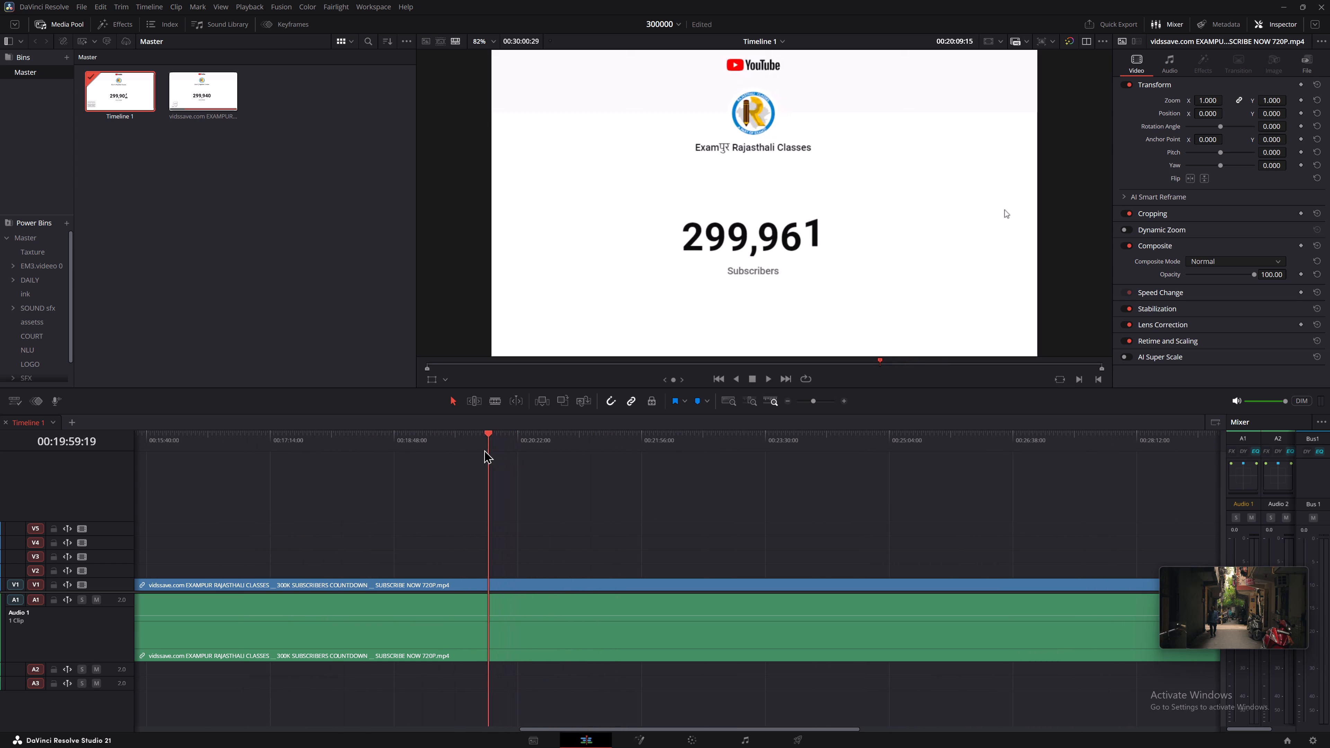
# Ripple-trim the start of the countdown clip so it begins at the 299,964 count, and play the new opening.
pyautogui.moveTo(484, 449); pyautogui.dragTo(434, 454)
pyautogui.press('1')
pyautogui.press('space')
pyautogui.press('space')
# Trim the end of the countdown clip at 00:10:02:11, shortly after the counter reaches 300,001, and return to the timeline start.
pyautogui.moveTo(931, 430); pyautogui.dragTo(935, 431)
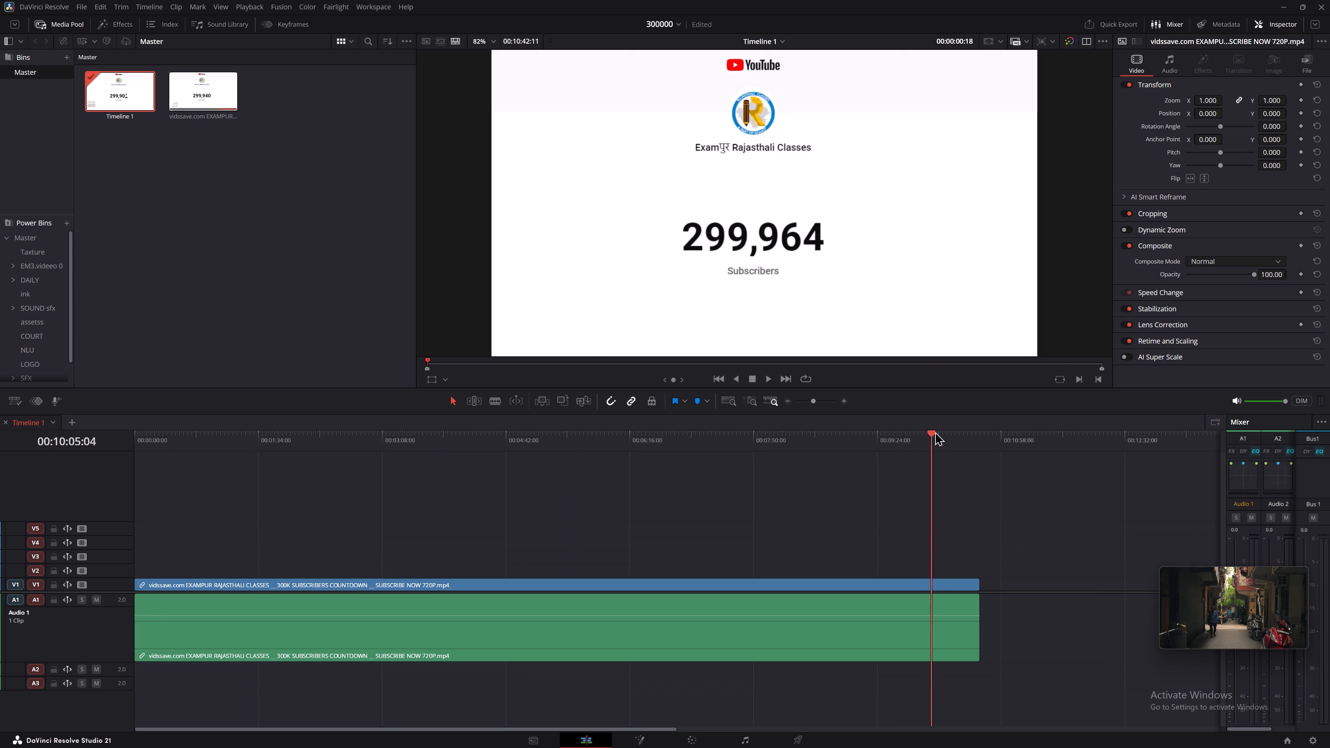
pyautogui.moveTo(935, 431); pyautogui.dragTo(981, 435)
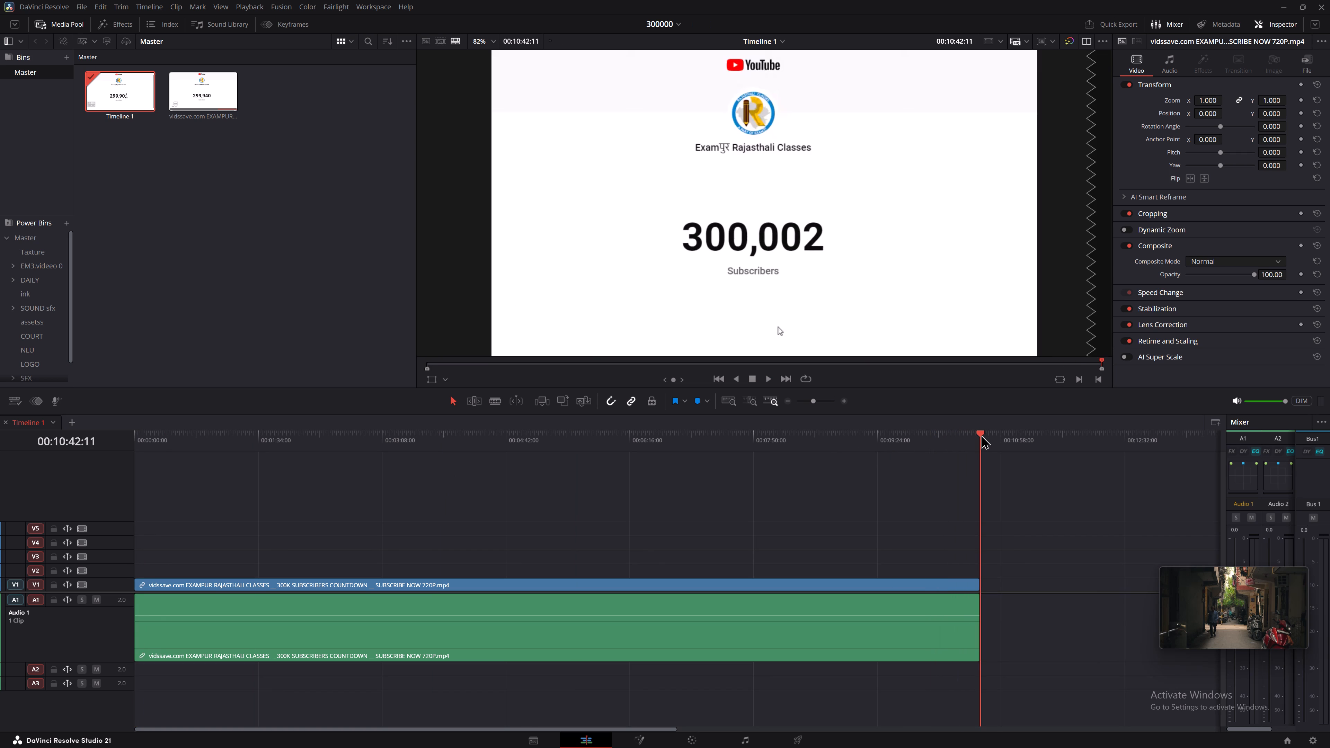
pyautogui.moveTo(981, 435); pyautogui.dragTo(904, 438)
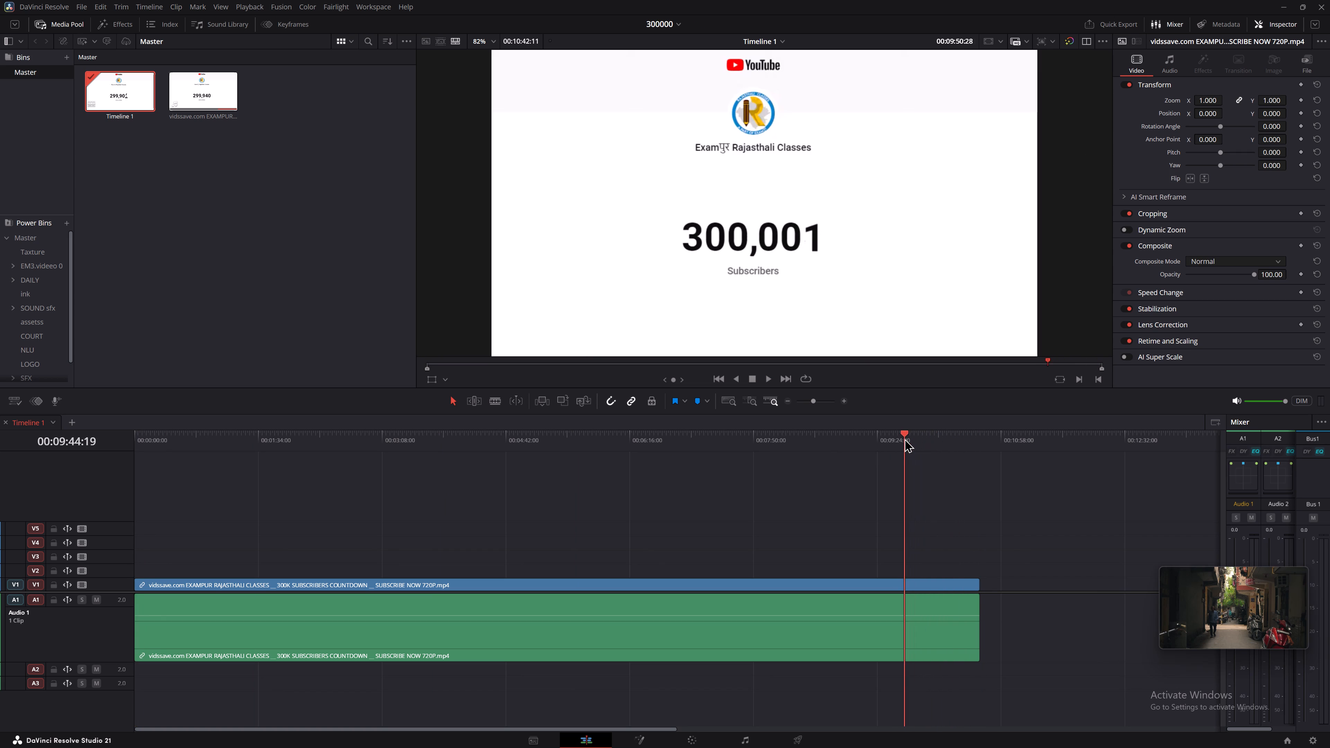
pyautogui.moveTo(904, 438); pyautogui.dragTo(928, 438)
pyautogui.press('2')
pyautogui.press('Left')
pyautogui.press('Up')
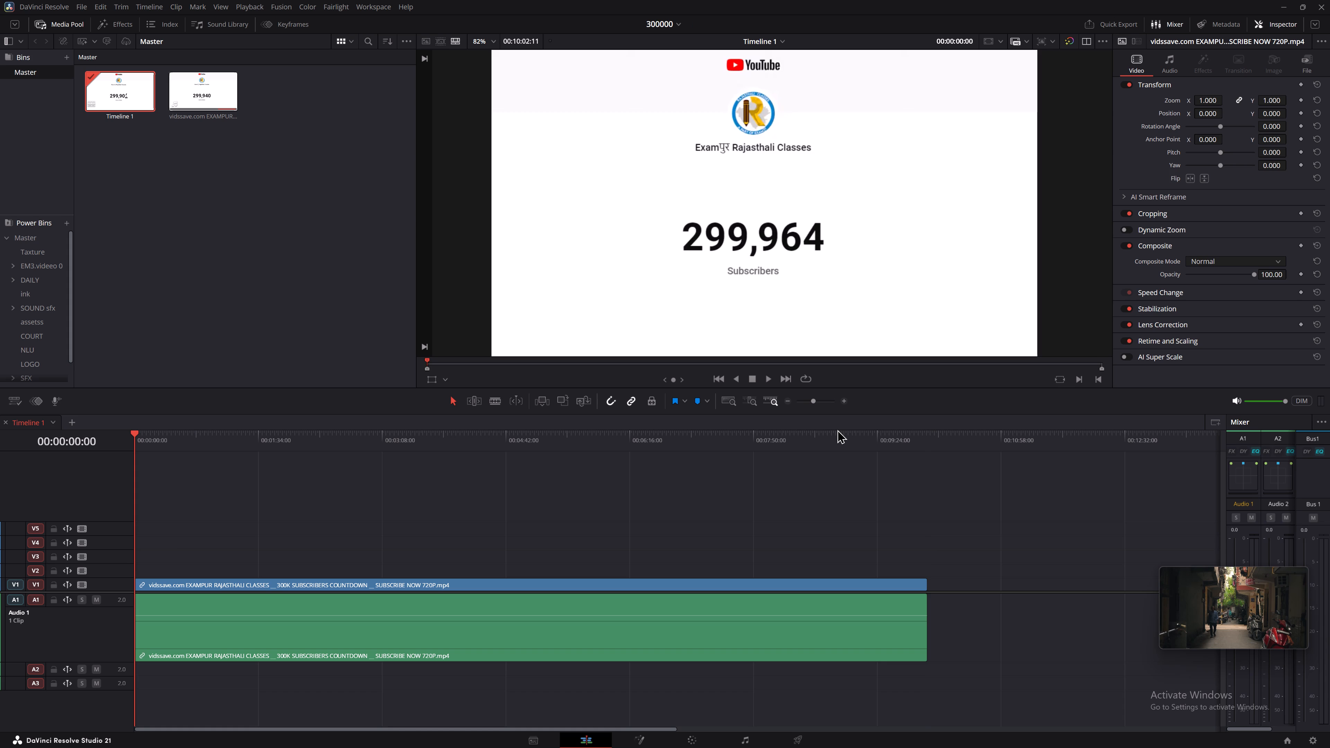
# Place LOGO ROUND.png from the LOGO power bin on track V2 at the start of the timeline.
pyautogui.click(343, 505)
pyautogui.click(36, 355)
pyautogui.click(40, 362)
pyautogui.click(248, 302)
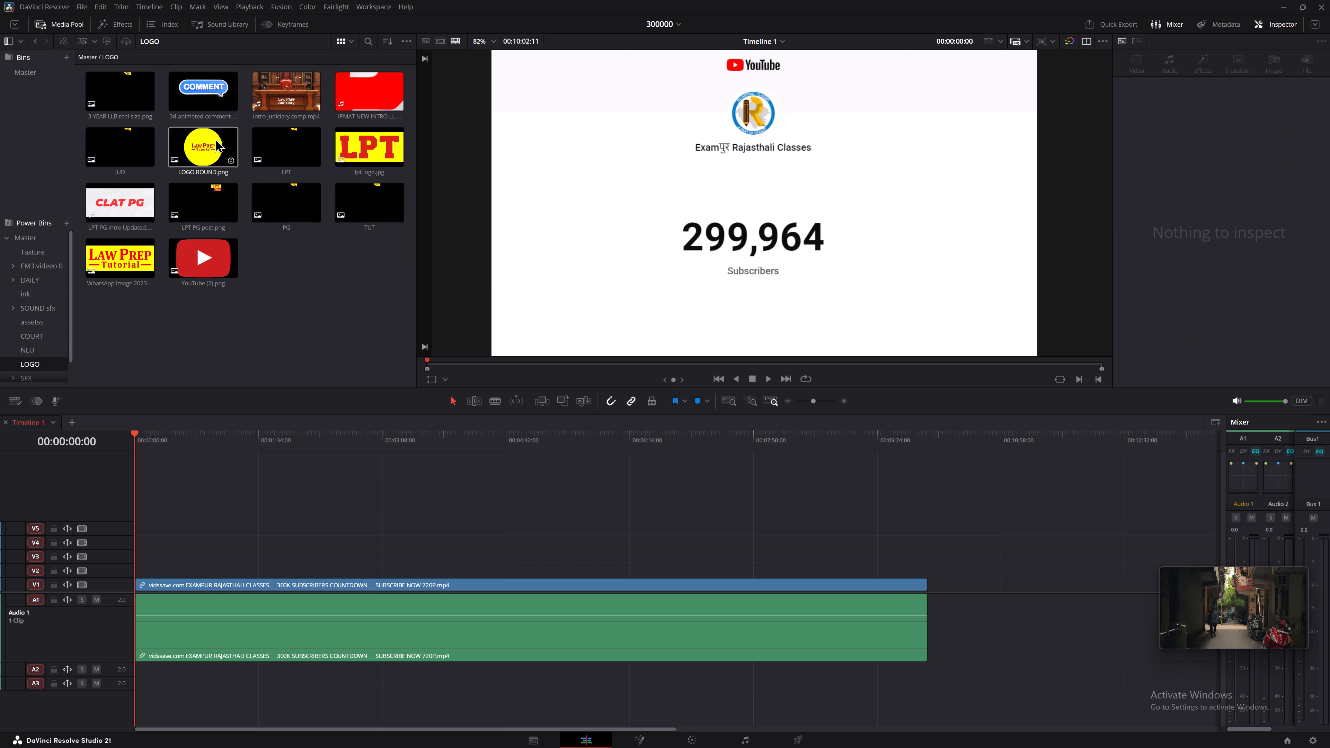
pyautogui.moveTo(199, 142); pyautogui.dragTo(185, 531)
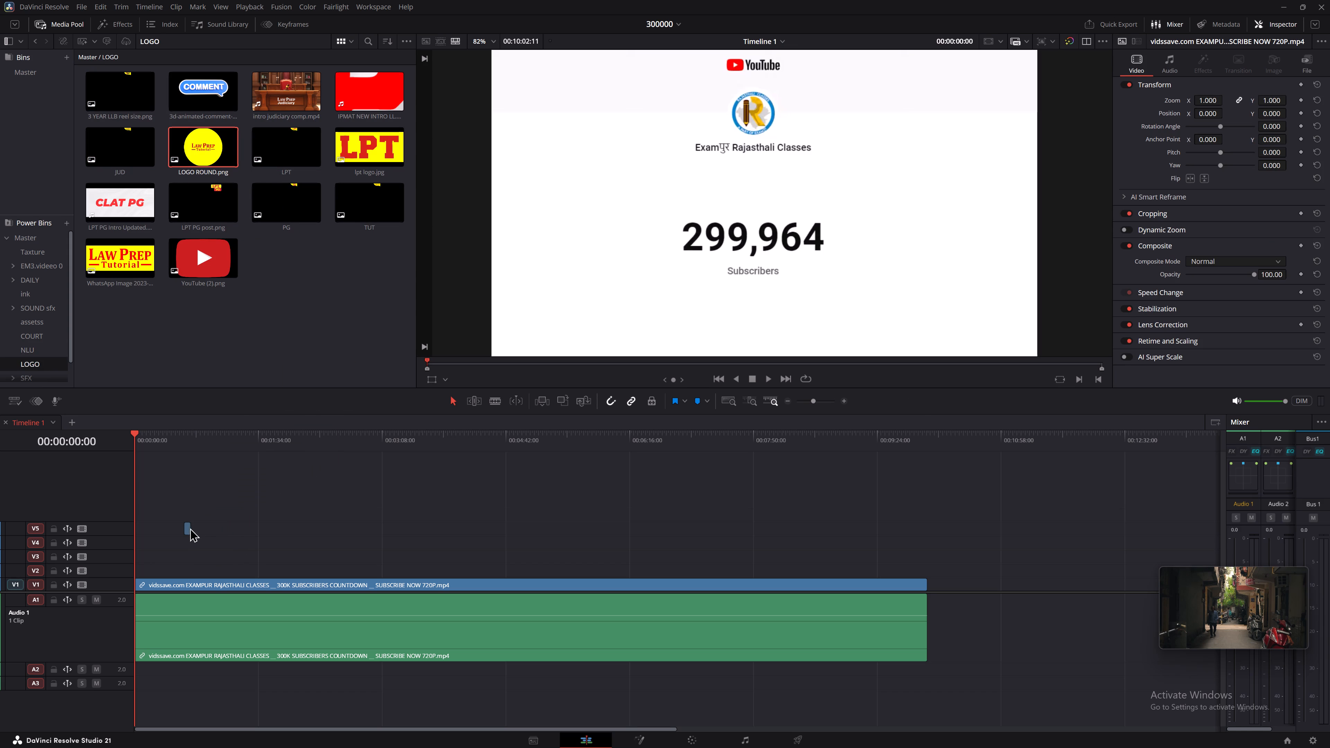
pyautogui.moveTo(190, 528); pyautogui.dragTo(140, 565)
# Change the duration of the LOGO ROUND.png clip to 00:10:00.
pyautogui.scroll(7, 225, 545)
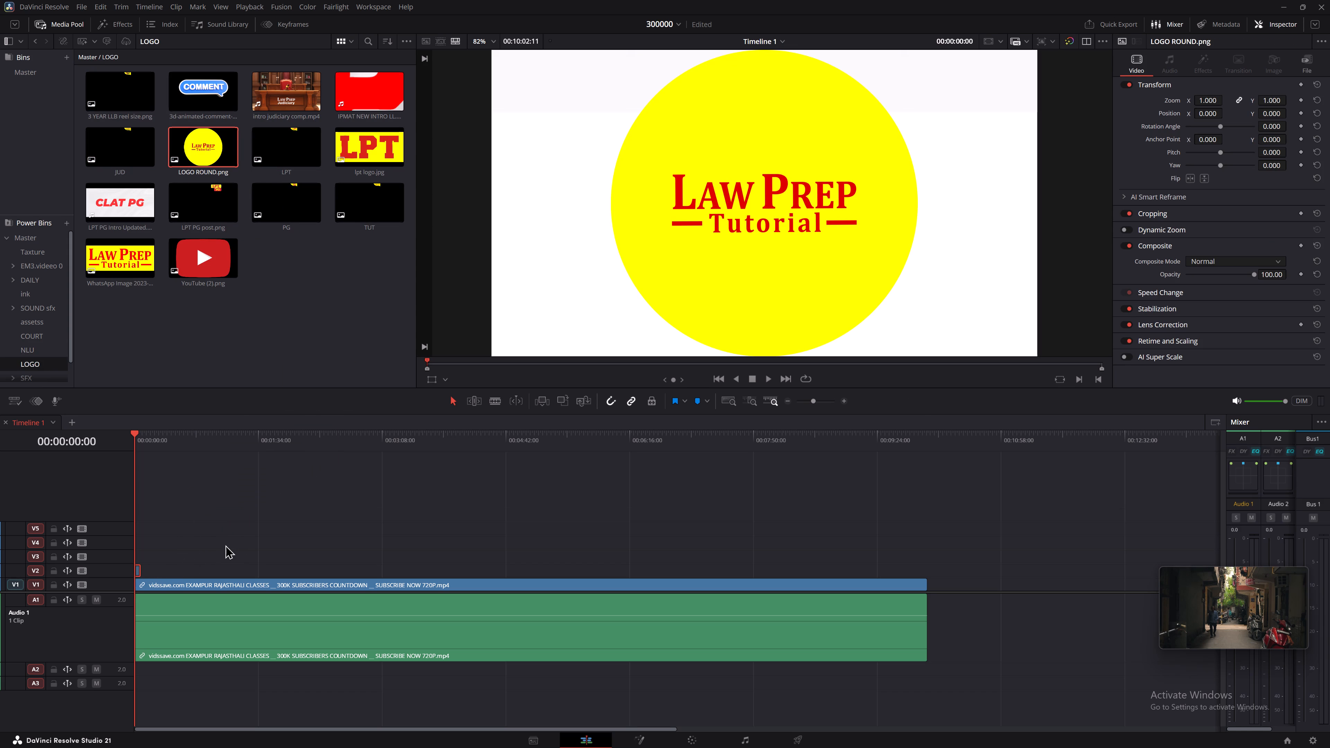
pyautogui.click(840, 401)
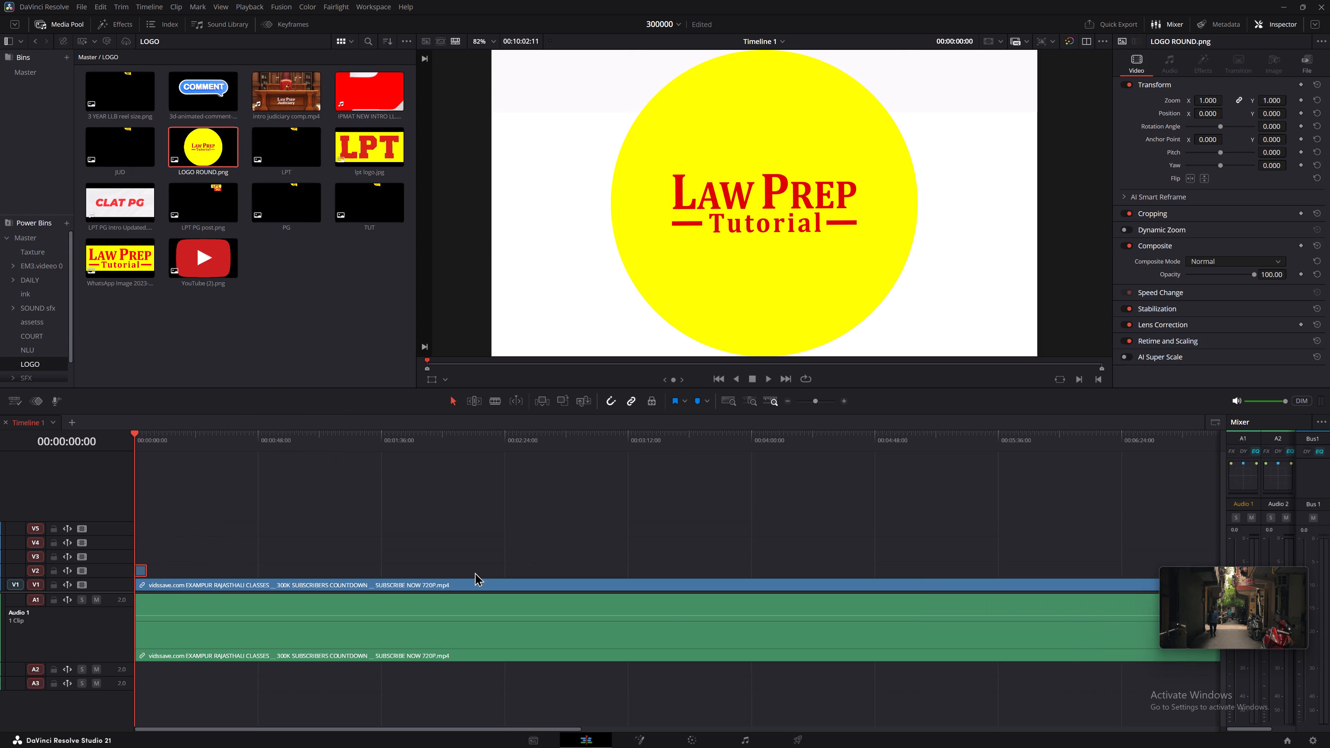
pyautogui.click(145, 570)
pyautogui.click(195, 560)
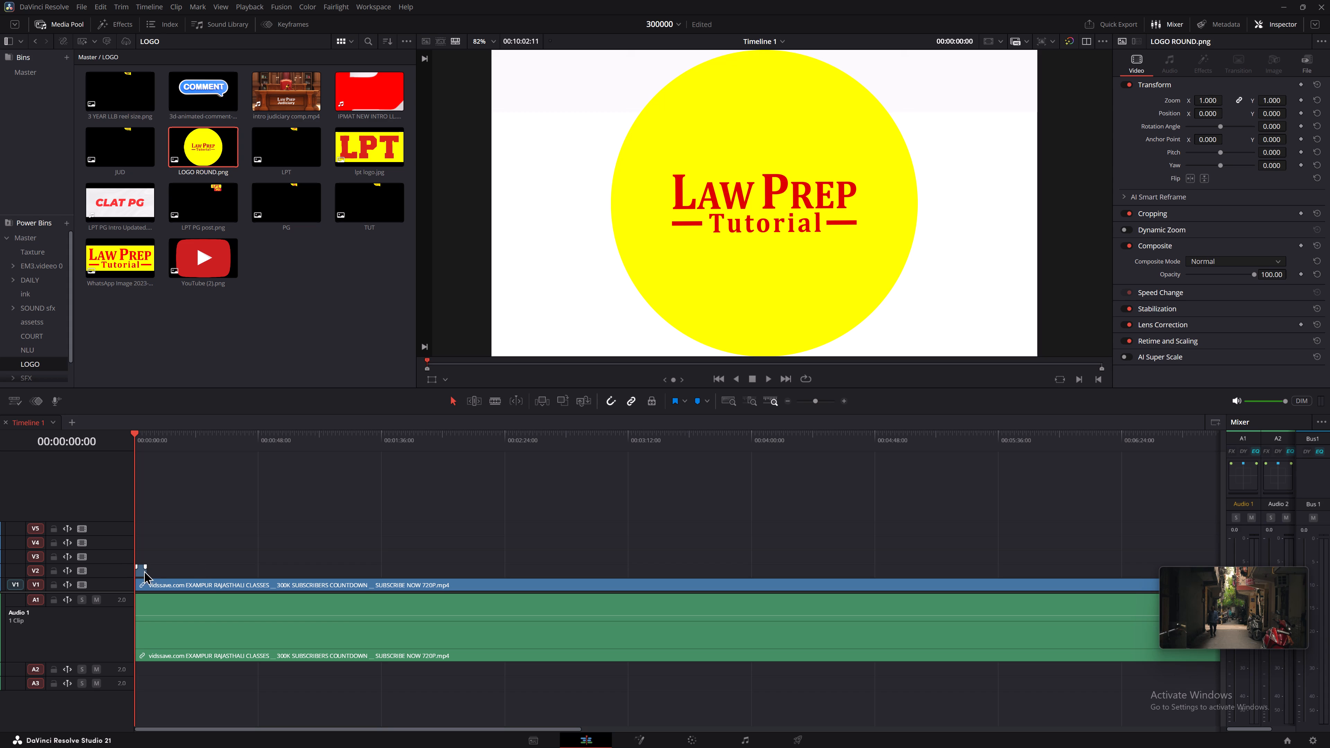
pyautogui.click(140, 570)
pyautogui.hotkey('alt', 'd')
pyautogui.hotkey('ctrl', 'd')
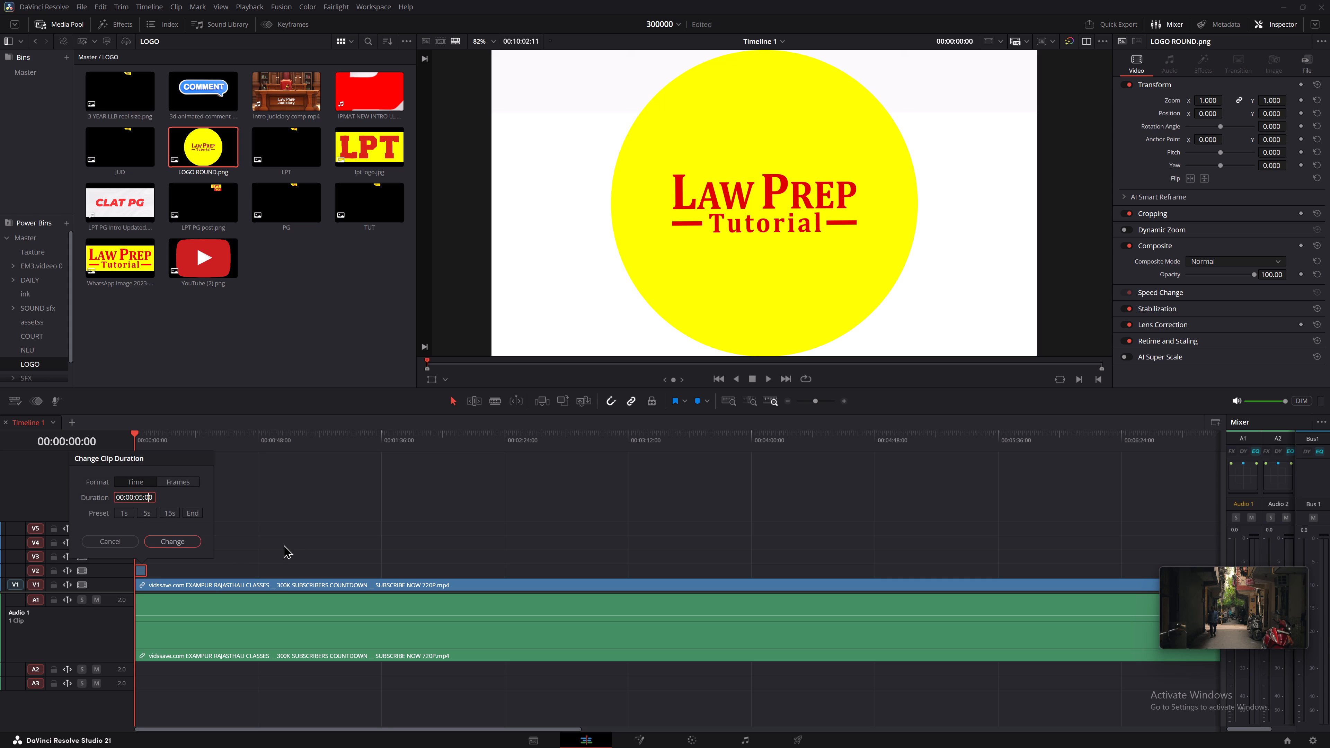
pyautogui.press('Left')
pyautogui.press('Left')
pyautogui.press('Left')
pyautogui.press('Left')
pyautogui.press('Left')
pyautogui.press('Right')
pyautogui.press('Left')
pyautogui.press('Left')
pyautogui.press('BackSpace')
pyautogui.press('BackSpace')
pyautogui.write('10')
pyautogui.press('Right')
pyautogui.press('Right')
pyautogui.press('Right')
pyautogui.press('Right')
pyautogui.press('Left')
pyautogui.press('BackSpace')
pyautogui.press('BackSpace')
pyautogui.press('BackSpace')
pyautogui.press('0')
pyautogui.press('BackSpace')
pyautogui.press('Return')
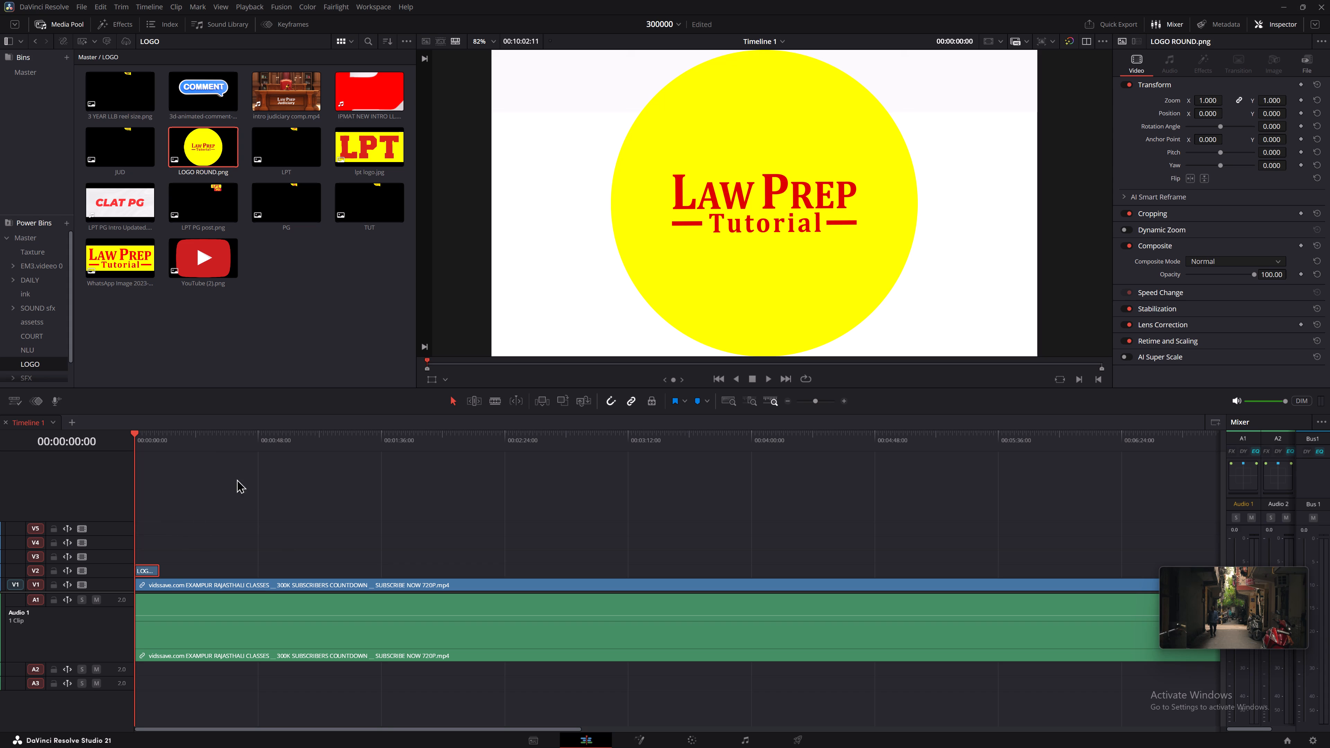
# Set the duration of the LOGO ROUND.png clip to 00:10:10:00.
pyautogui.click(149, 570)
pyautogui.hotkey('ctrl', 'd')
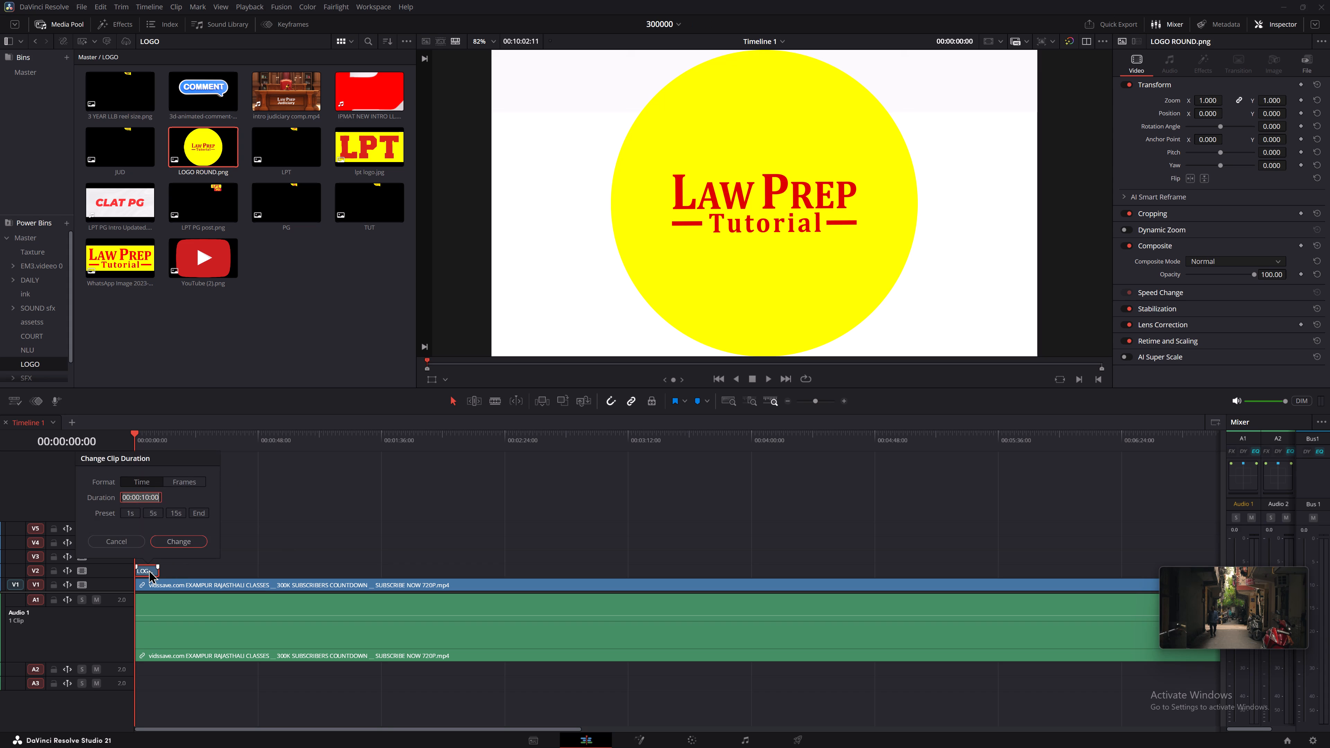
pyautogui.press('Left')
pyautogui.press('Left')
pyautogui.press('Left')
pyautogui.press('Left')
pyautogui.press('Left')
pyautogui.press('Left')
pyautogui.press('Left')
pyautogui.press('BackSpace')
pyautogui.press('1')
pyautogui.press('Return')
# Trim the end of the LOGO ROUND.png clip on V2 to match the countdown clip's end at 00:10:02:11.
pyautogui.click(512, 456)
pyautogui.scroll(-6, 521, 477)
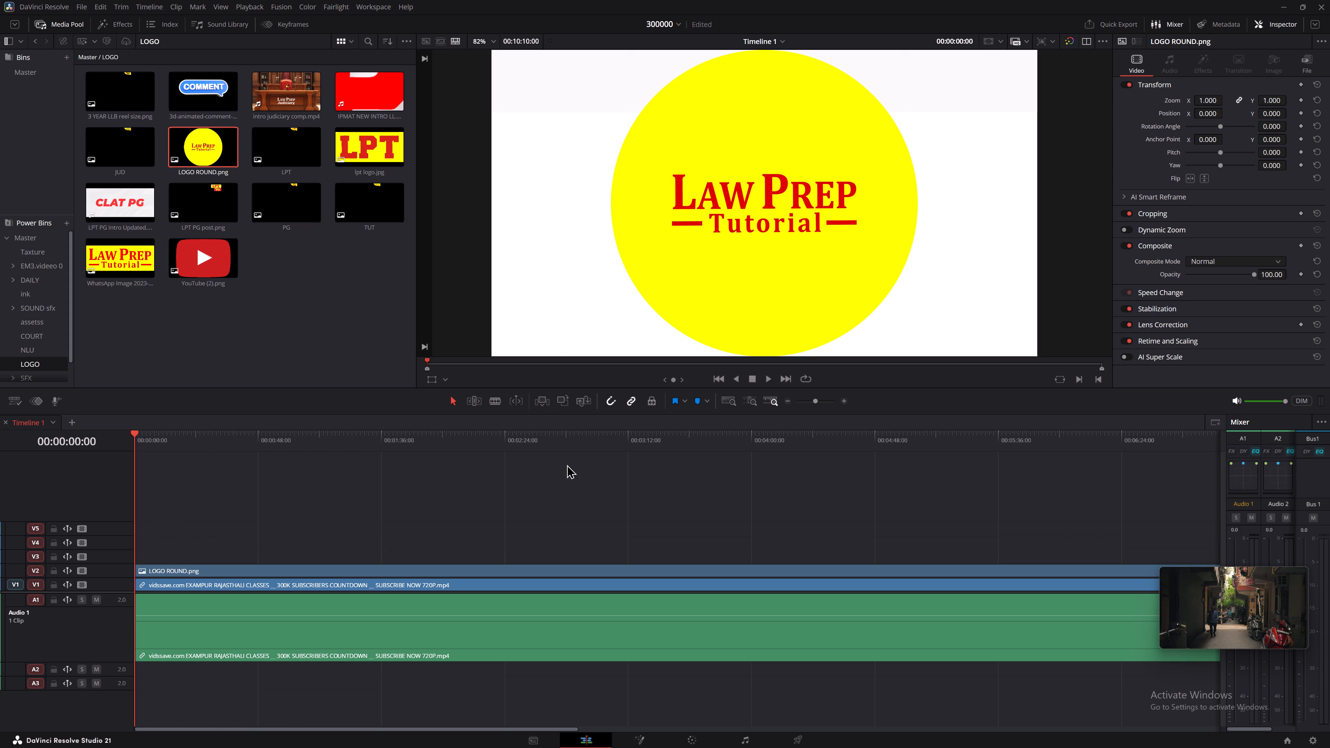
pyautogui.scroll(1, 601, 501)
pyautogui.moveTo(601, 502); pyautogui.dragTo(214, 492, button='middle')
pyautogui.click(731, 404)
pyautogui.moveTo(844, 530); pyautogui.dragTo(786, 537, button='middle')
pyautogui.scroll(1, 710, 538)
pyautogui.moveTo(786, 537); pyautogui.dragTo(592, 541, button='middle')
pyautogui.moveTo(917, 440); pyautogui.dragTo(895, 442)
pyautogui.moveTo(895, 442); pyautogui.dragTo(899, 442)
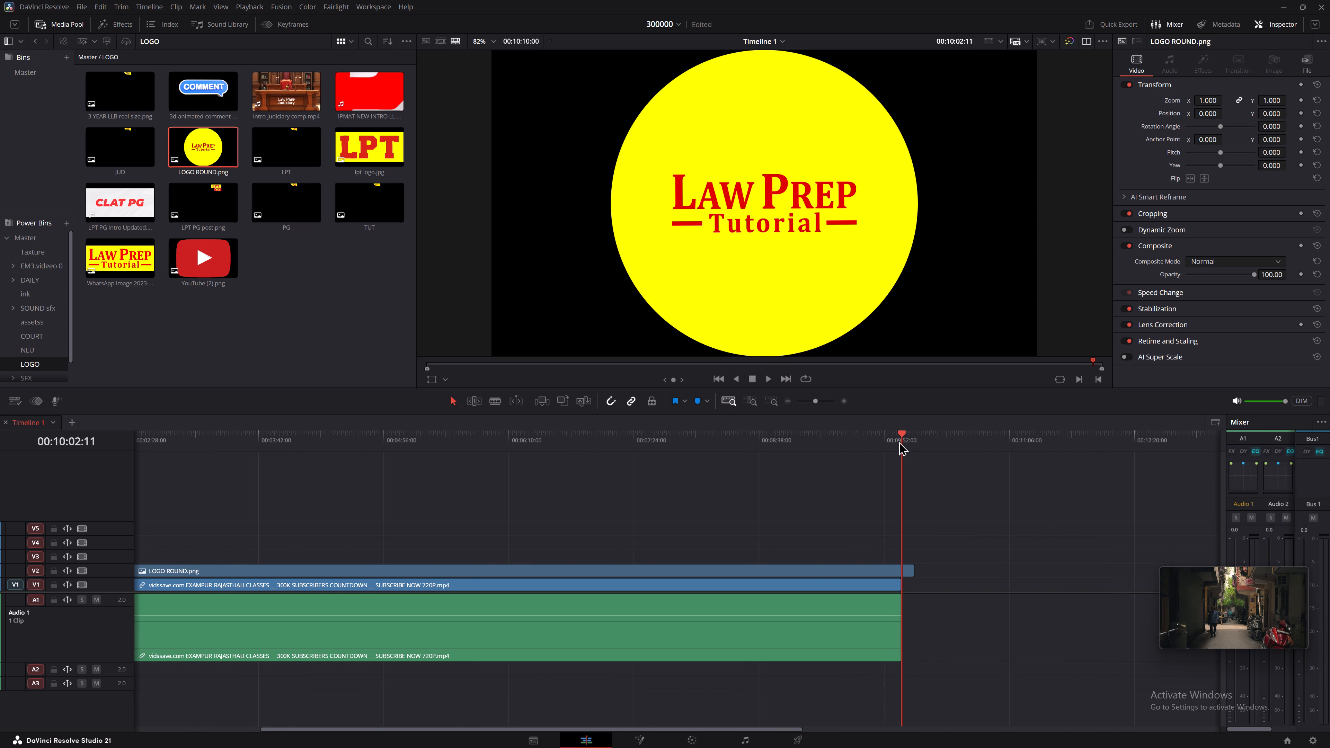
pyautogui.press('F1')
pyautogui.press('2')
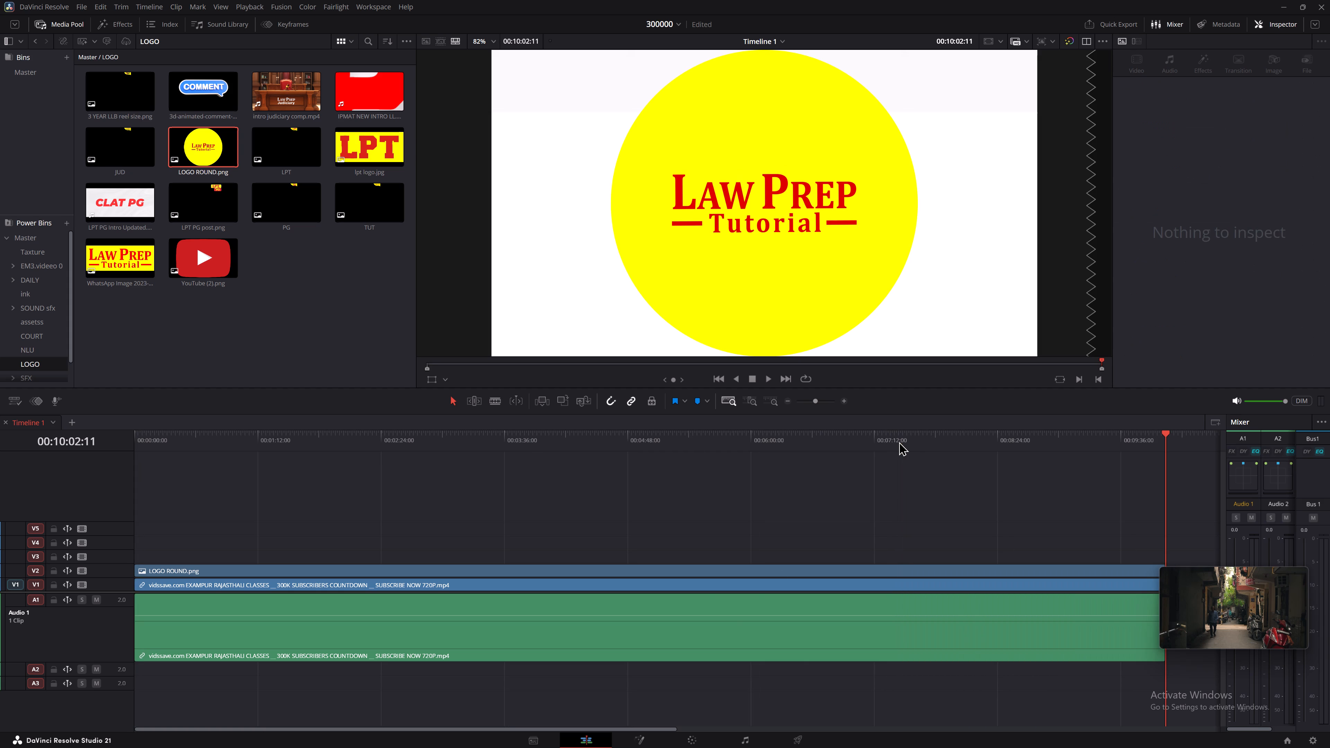
# Shrink the LOGO ROUND.png clip to a zoom of 0.180 and raise it to Position Y 363 near the channel picture.
pyautogui.click(701, 576)
pyautogui.moveTo(1271, 98); pyautogui.dragTo(1246, 99)
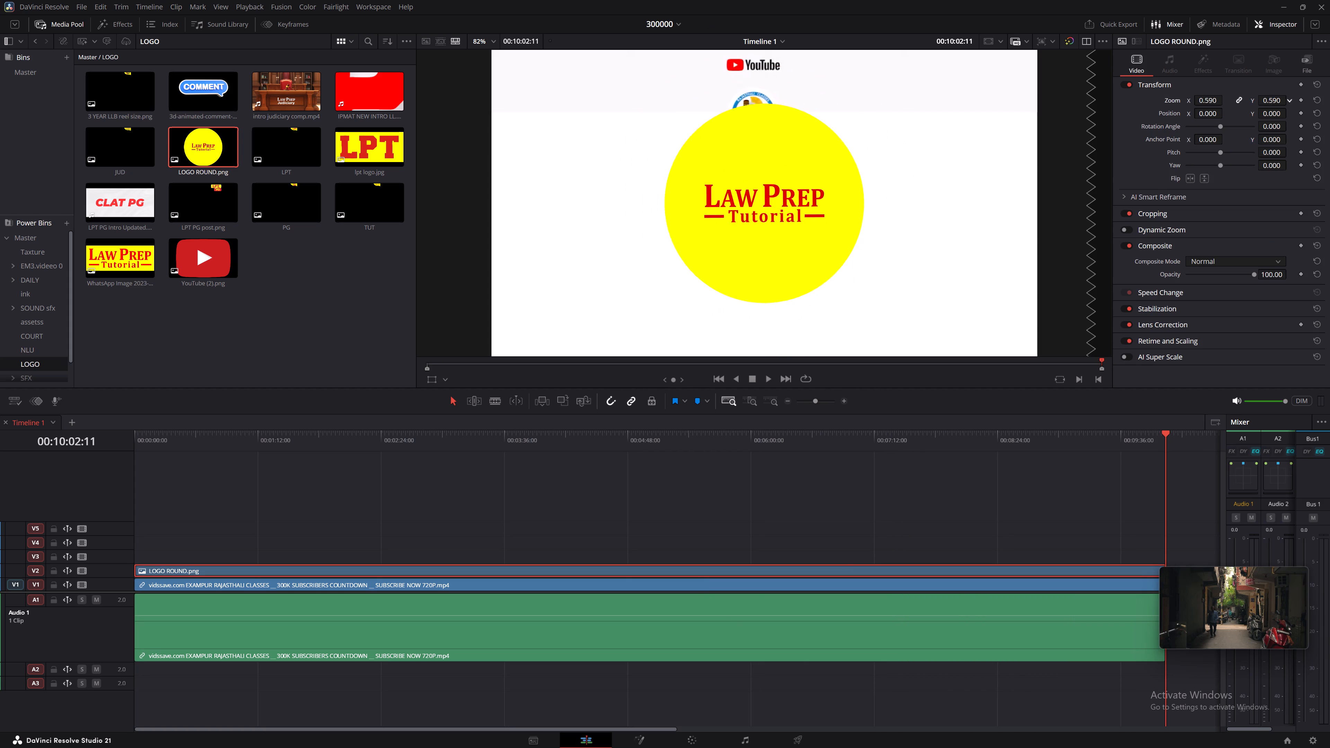
pyautogui.moveTo(1246, 99); pyautogui.dragTo(1238, 102)
pyautogui.moveTo(1279, 115); pyautogui.dragTo(811, 375)
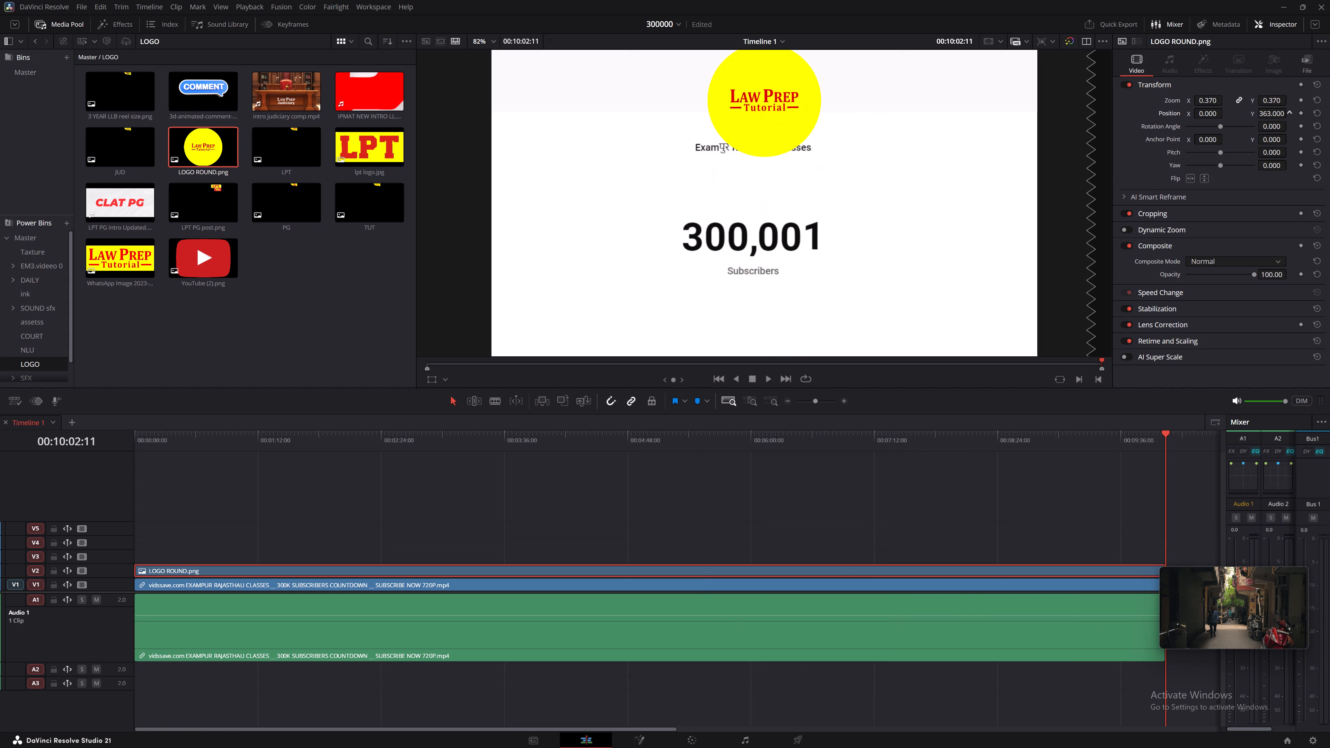
pyautogui.moveTo(811, 375); pyautogui.dragTo(811, 375)
pyautogui.moveTo(1269, 99); pyautogui.dragTo(1249, 100)
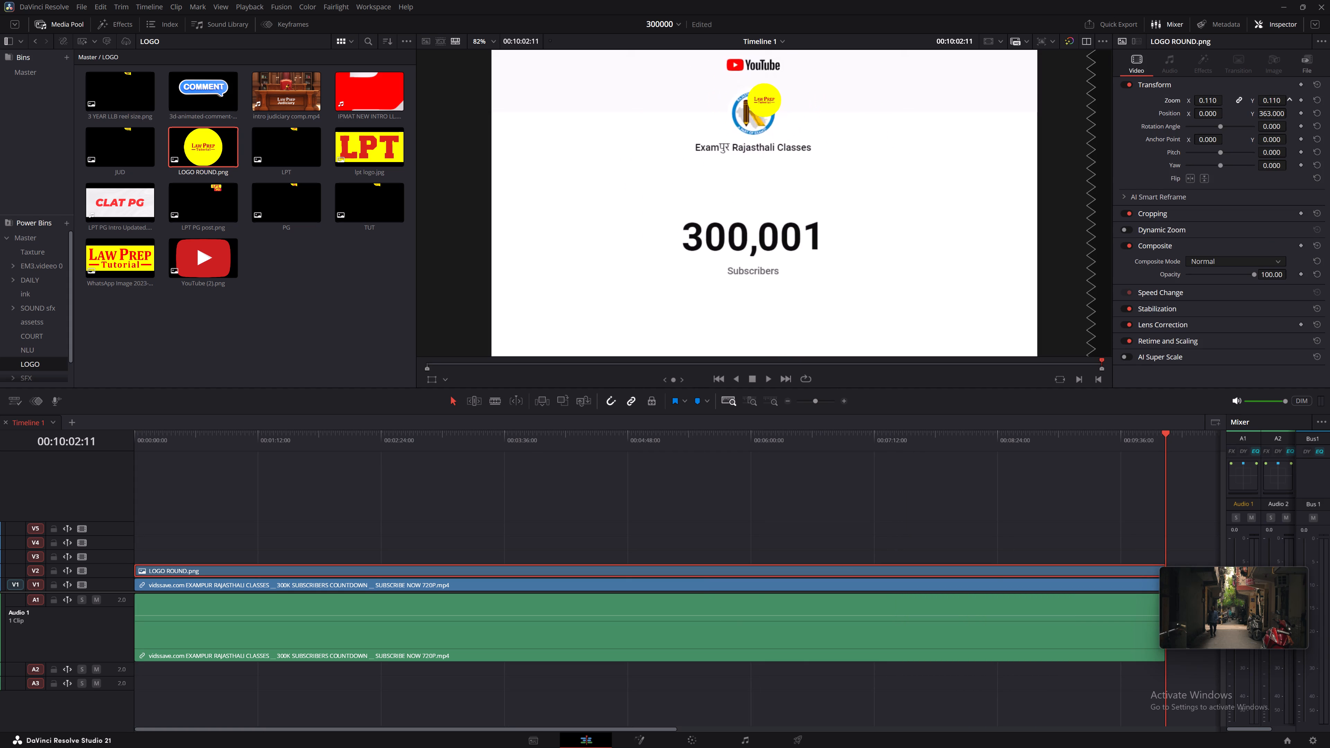
pyautogui.moveTo(1249, 100); pyautogui.dragTo(1252, 100)
# Centre the round logo over the channel's profile picture at Position X -73 and Y 323.
pyautogui.moveTo(1206, 113); pyautogui.dragTo(1186, 113)
pyautogui.moveTo(1206, 113); pyautogui.dragTo(1196, 114)
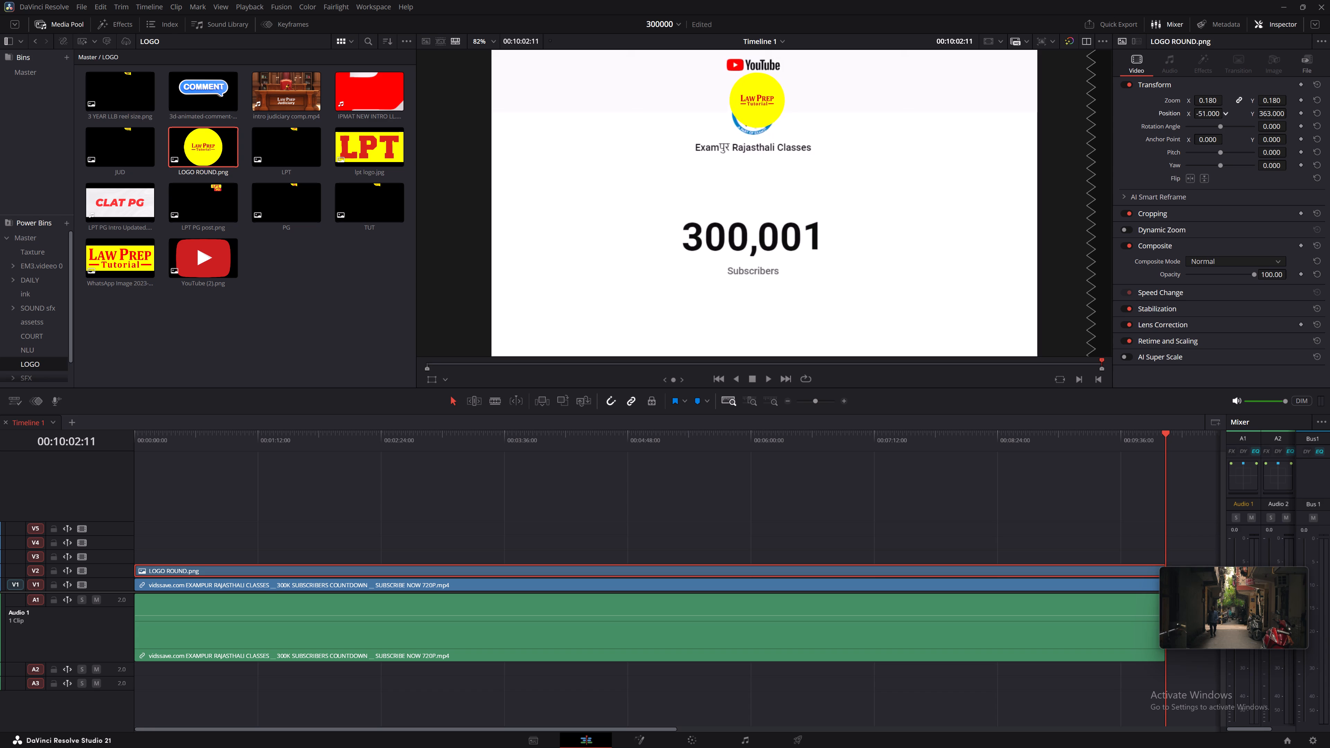
pyautogui.moveTo(1196, 114); pyautogui.dragTo(1188, 114)
pyautogui.moveTo(1273, 115); pyautogui.dragTo(1253, 114)
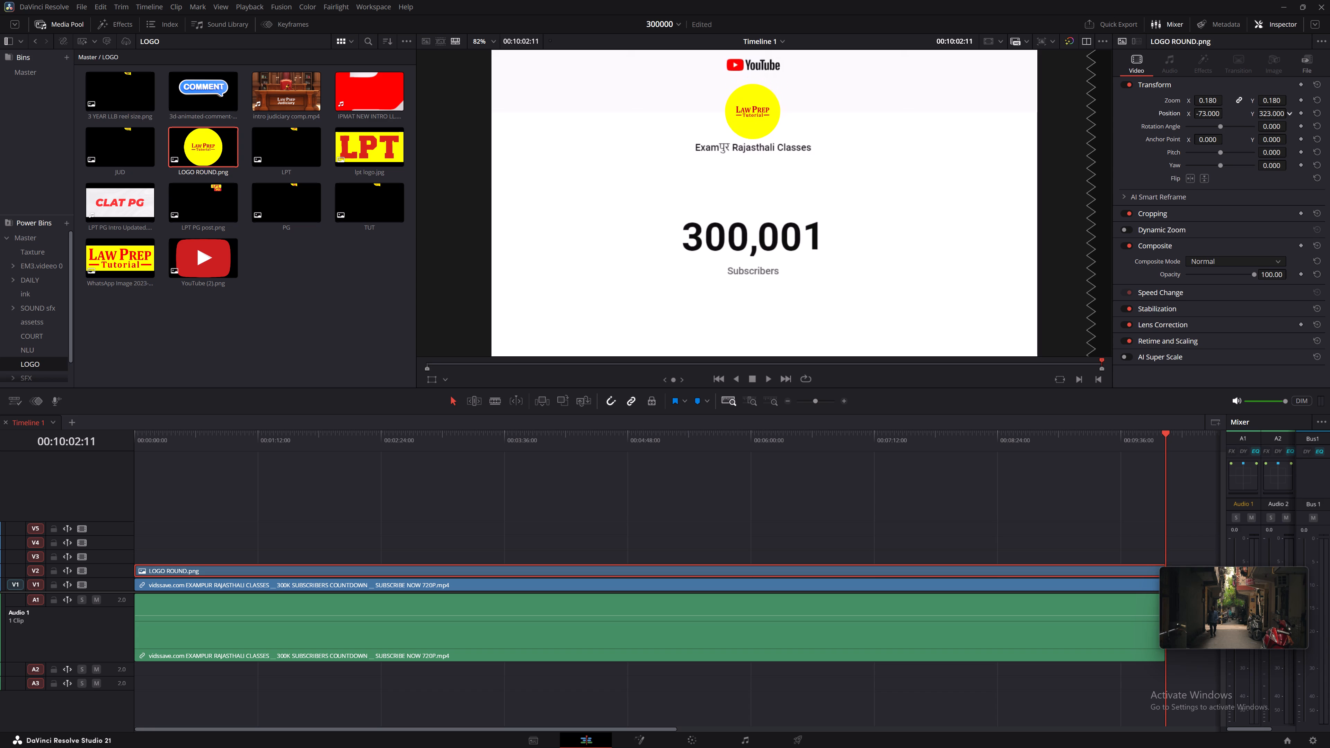
pyautogui.moveTo(1253, 114); pyautogui.dragTo(1253, 115)
pyautogui.click(1279, 104)
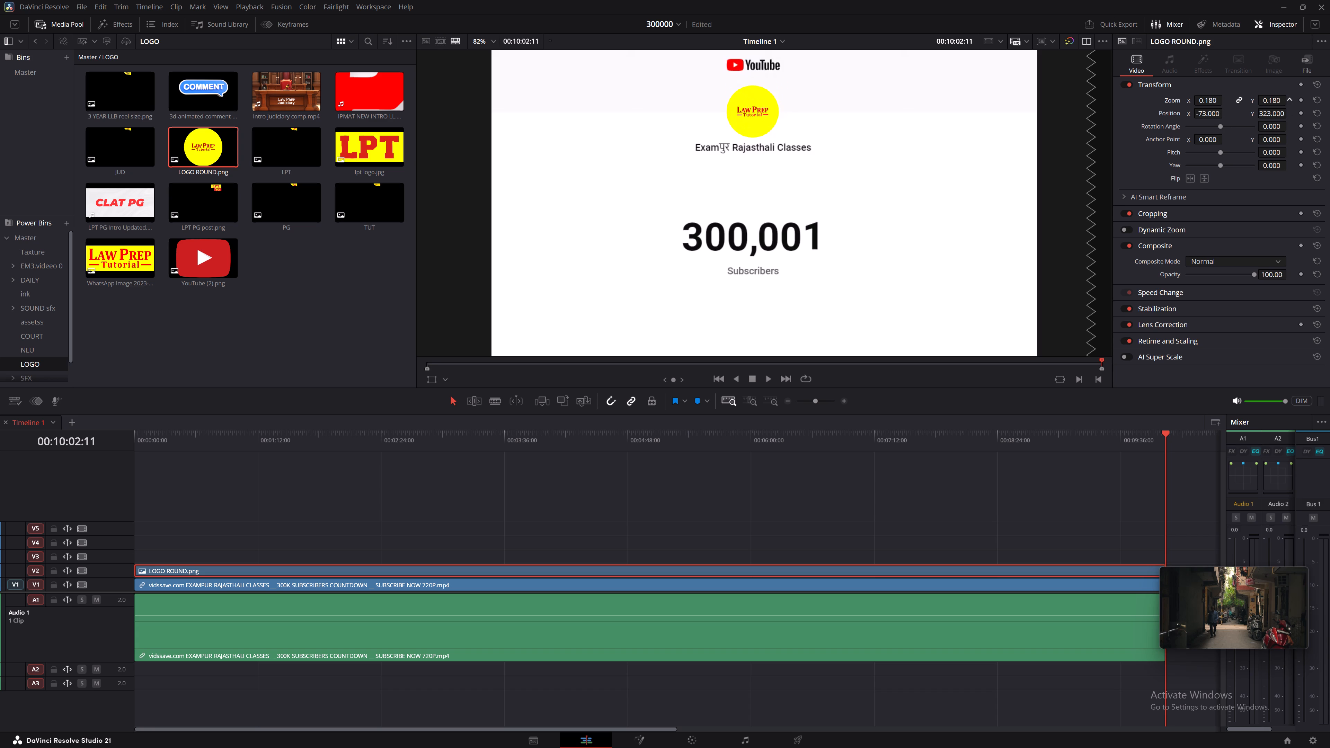
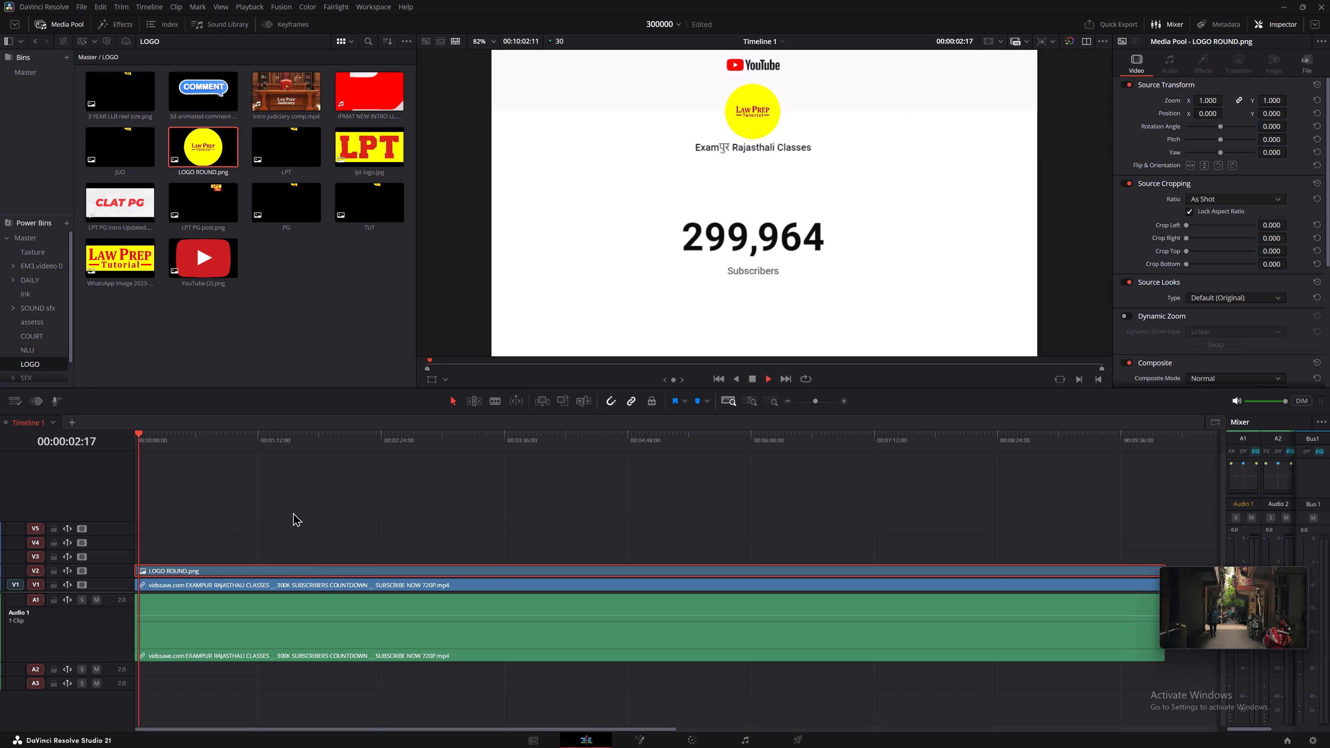
# Add a Solid Color generator on V3 above the logo clip and move it to the start of the timeline.
pyautogui.press('space')
pyautogui.write('so.li')
pyautogui.press('BackSpace')
pyautogui.press('BackSpace')
pyautogui.press('BackSpace')
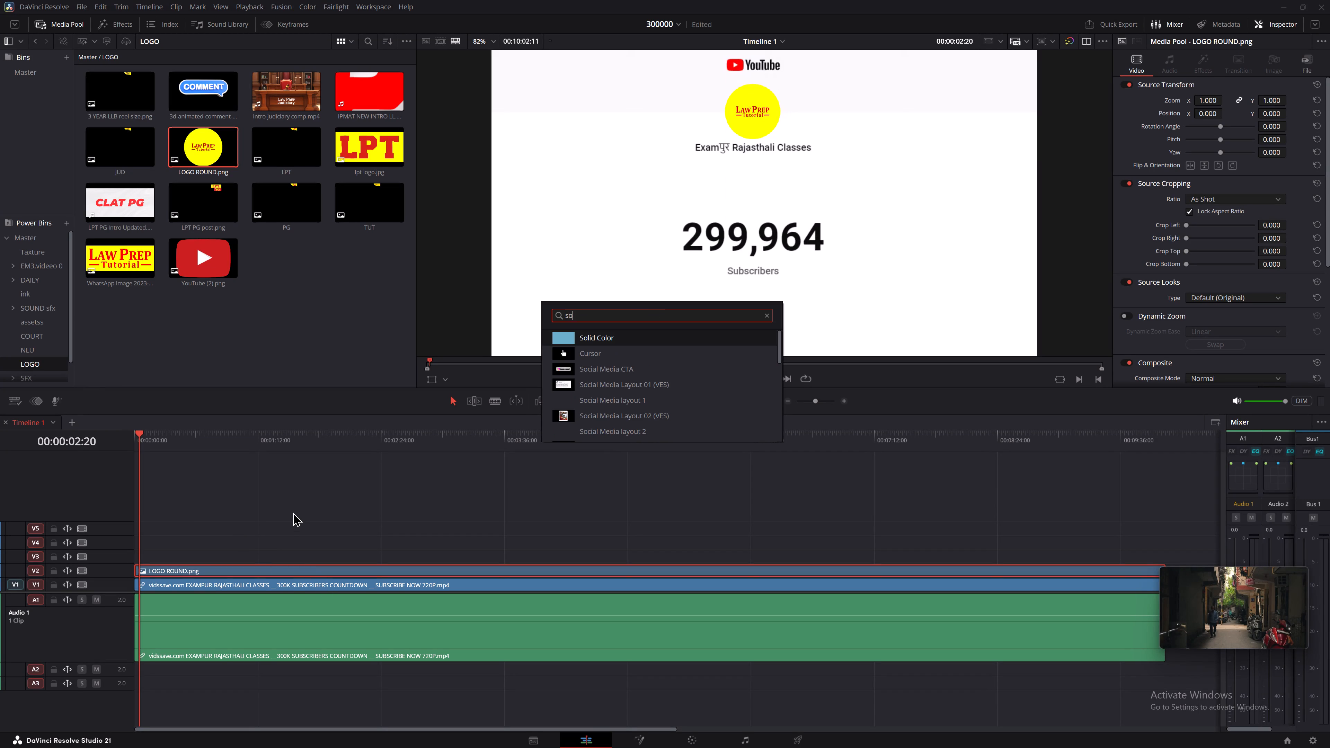
pyautogui.click(599, 336)
pyautogui.keyDown('alt'); pyautogui.scroll(4, 198, 573); pyautogui.keyUp('alt')
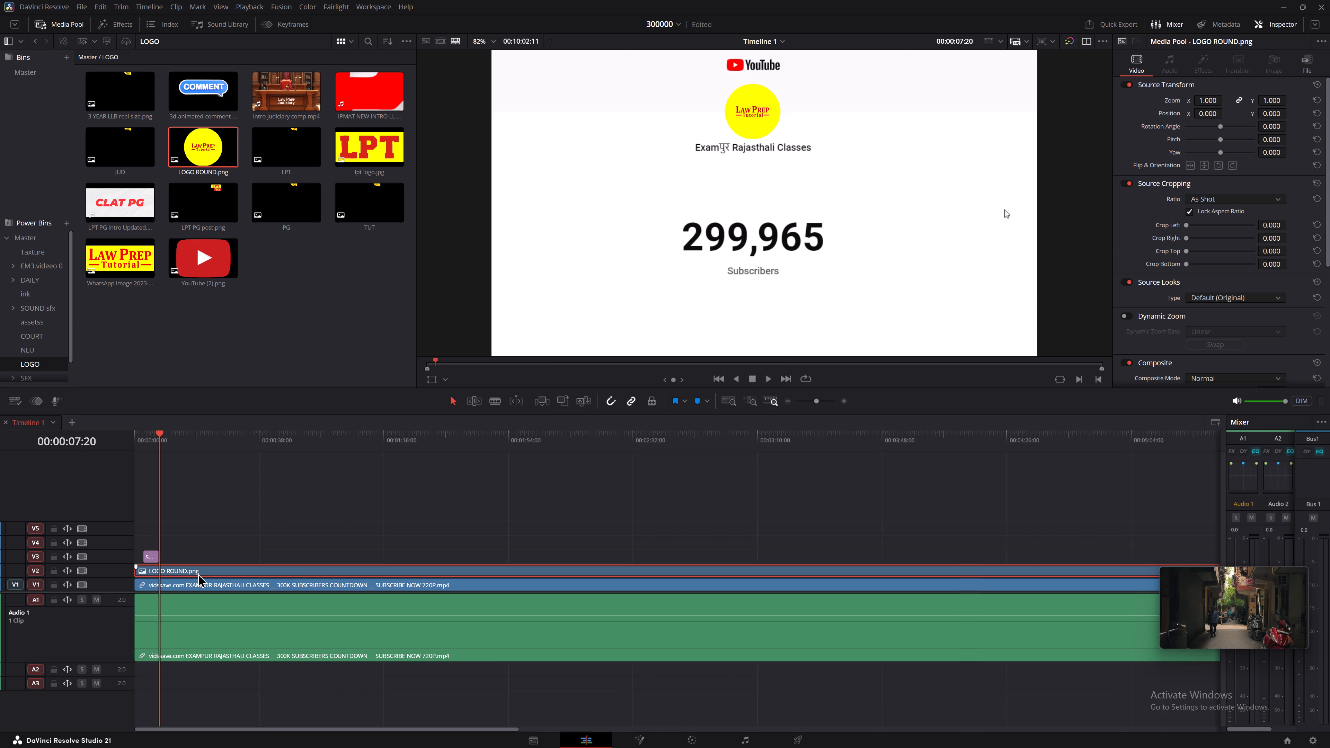
pyautogui.keyDown('alt'); pyautogui.scroll(10, 198, 573); pyautogui.keyUp('alt')
pyautogui.click(211, 559)
pyautogui.moveTo(205, 559); pyautogui.dragTo(142, 560)
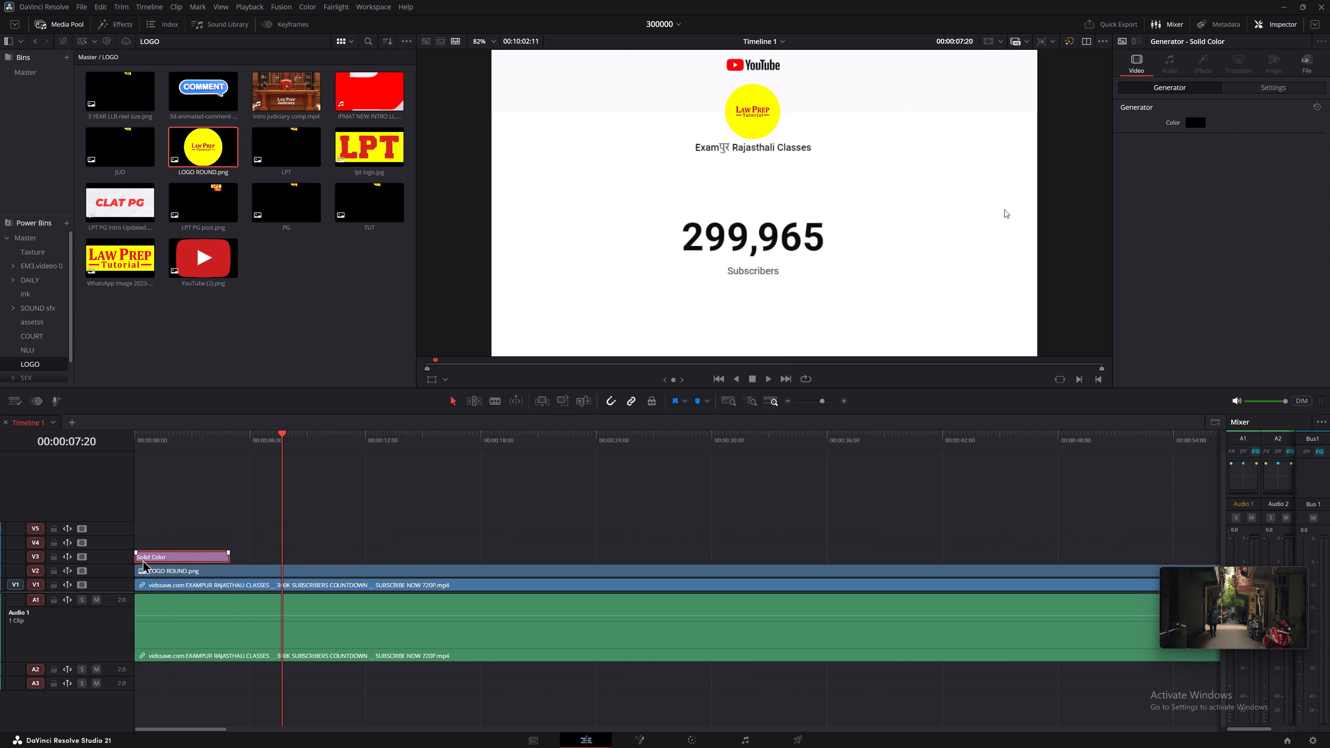
# Set the duration of the Solid Color clip to 00:10:05:00.
pyautogui.hotkey('ctrl', 'd')
pyautogui.click(171, 484)
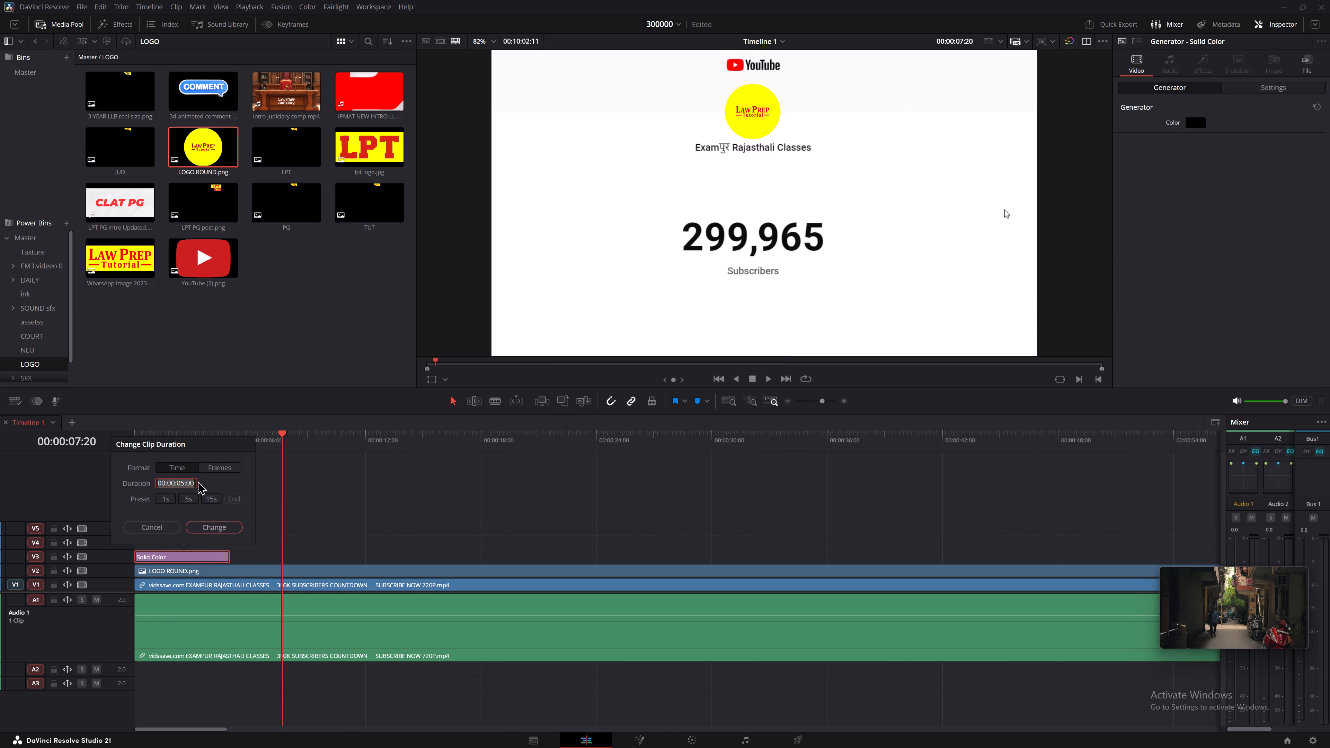
pyautogui.hotkey('ctrl', 'Left')
pyautogui.press('Left')
pyautogui.press('Left')
pyautogui.press('Left')
pyautogui.press('Left')
pyautogui.press('Left')
pyautogui.press('1')
pyautogui.press('BackSpace')
pyautogui.press('BackSpace')
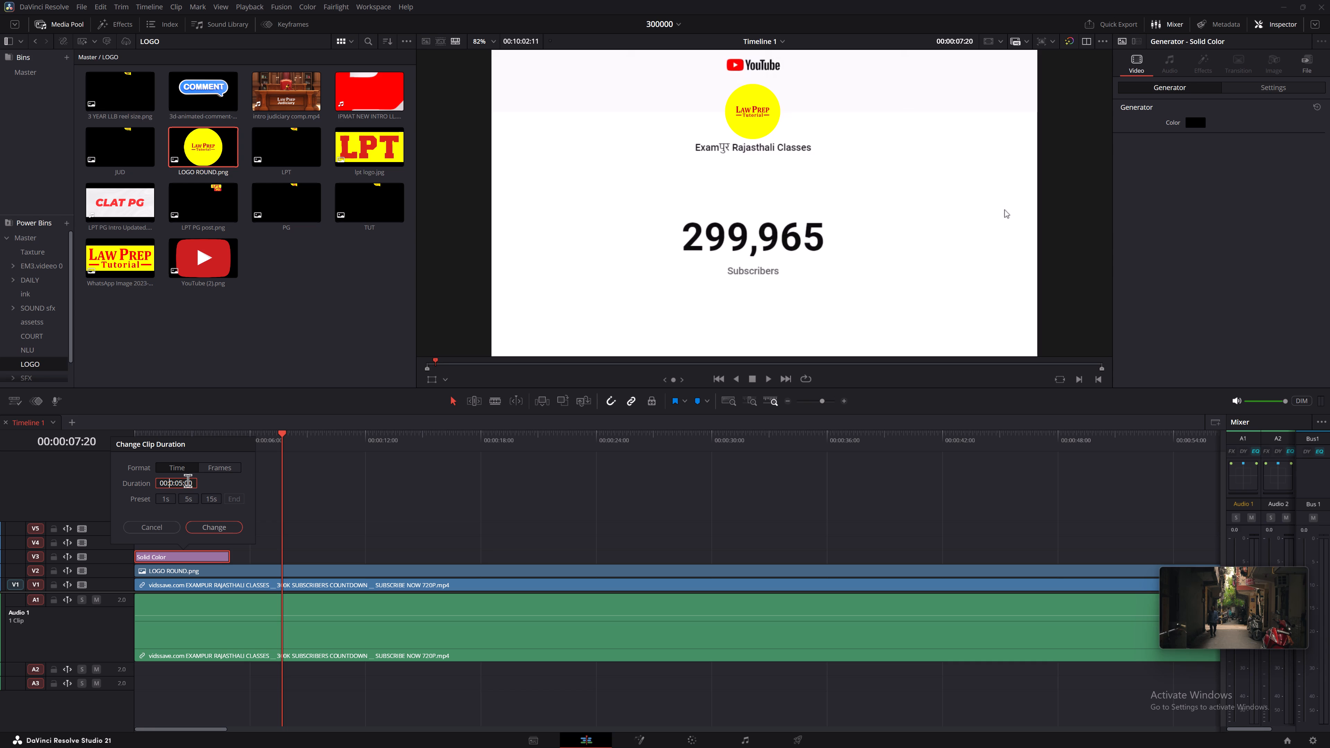
pyautogui.write('11')
pyautogui.press('BackSpace')
pyautogui.press('BackSpace')
pyautogui.press('1')
pyautogui.press('0')
pyautogui.press('Right')
pyautogui.press('BackSpace')
pyautogui.press('Return')
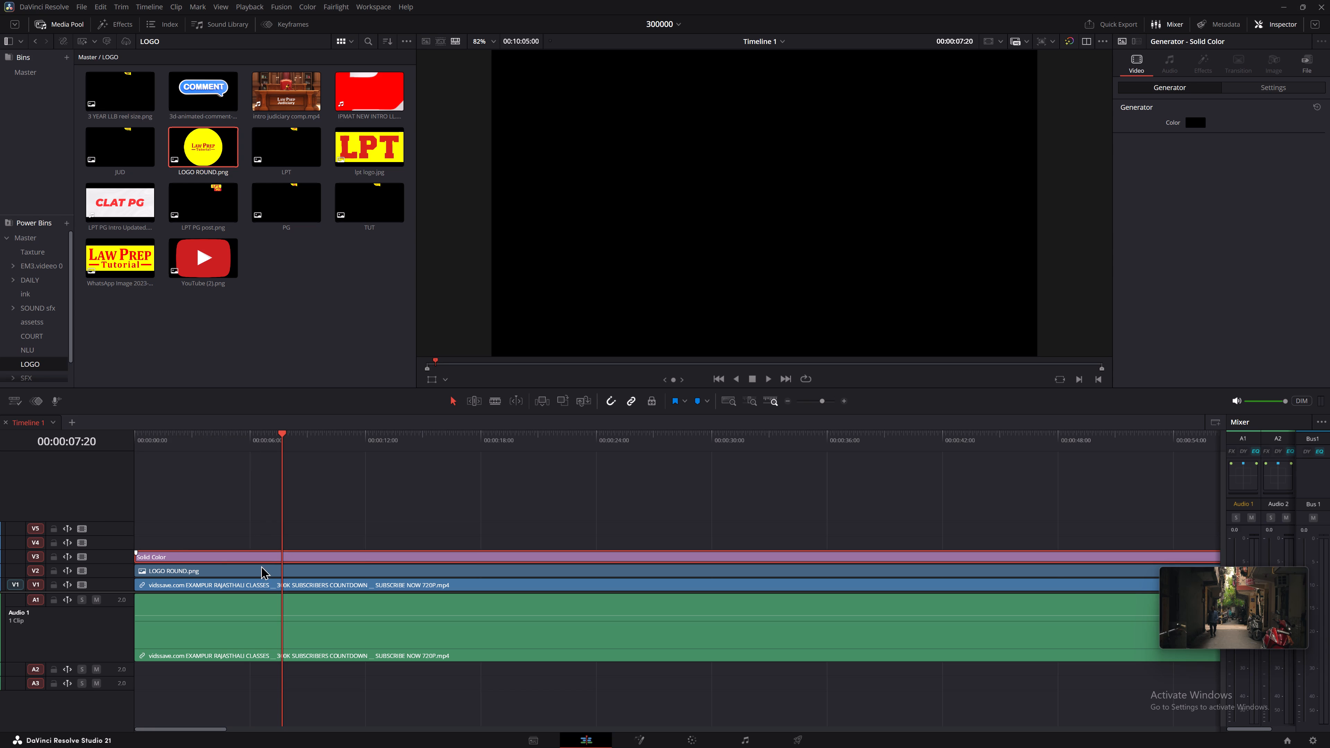
# Crop the Solid Color clip to a strip covering the channel name, with Crop Top 326 and Crop Bottom 709.
pyautogui.click(261, 559)
pyautogui.click(1280, 93)
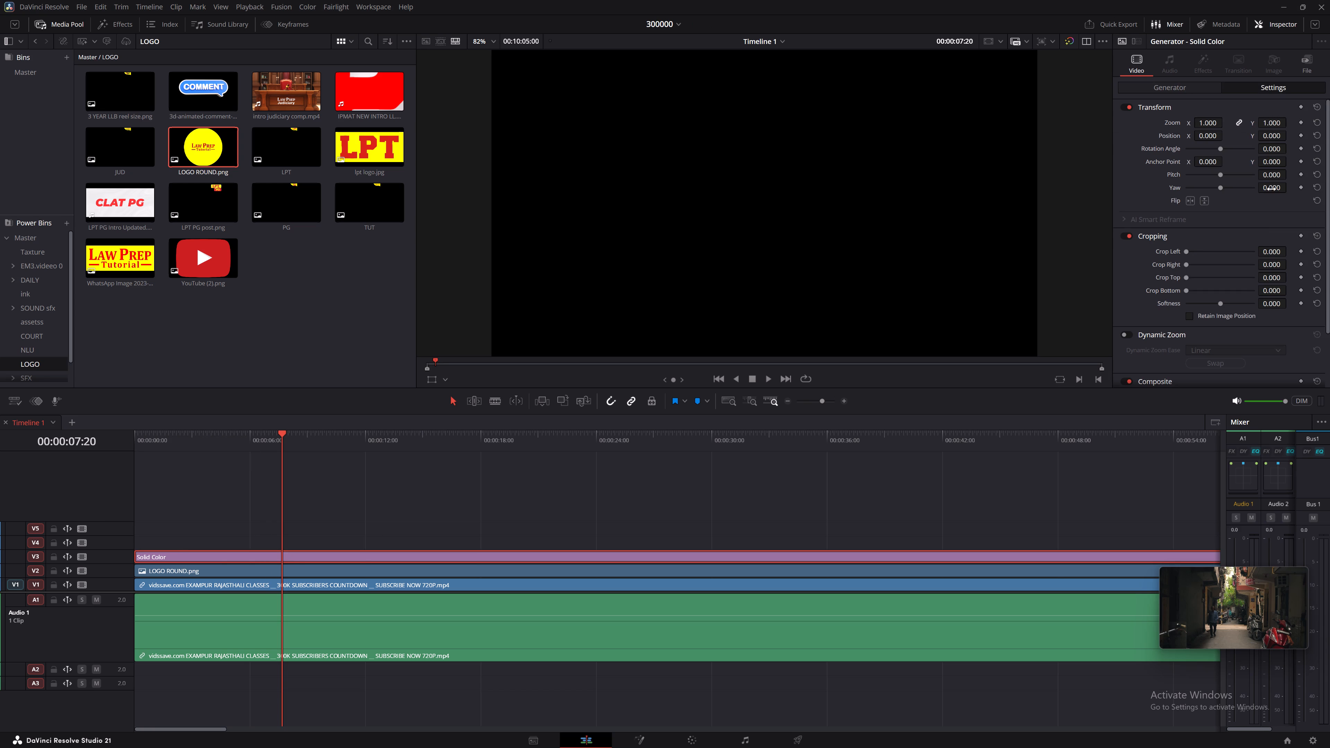
pyautogui.moveTo(1277, 292); pyautogui.dragTo(969, 323)
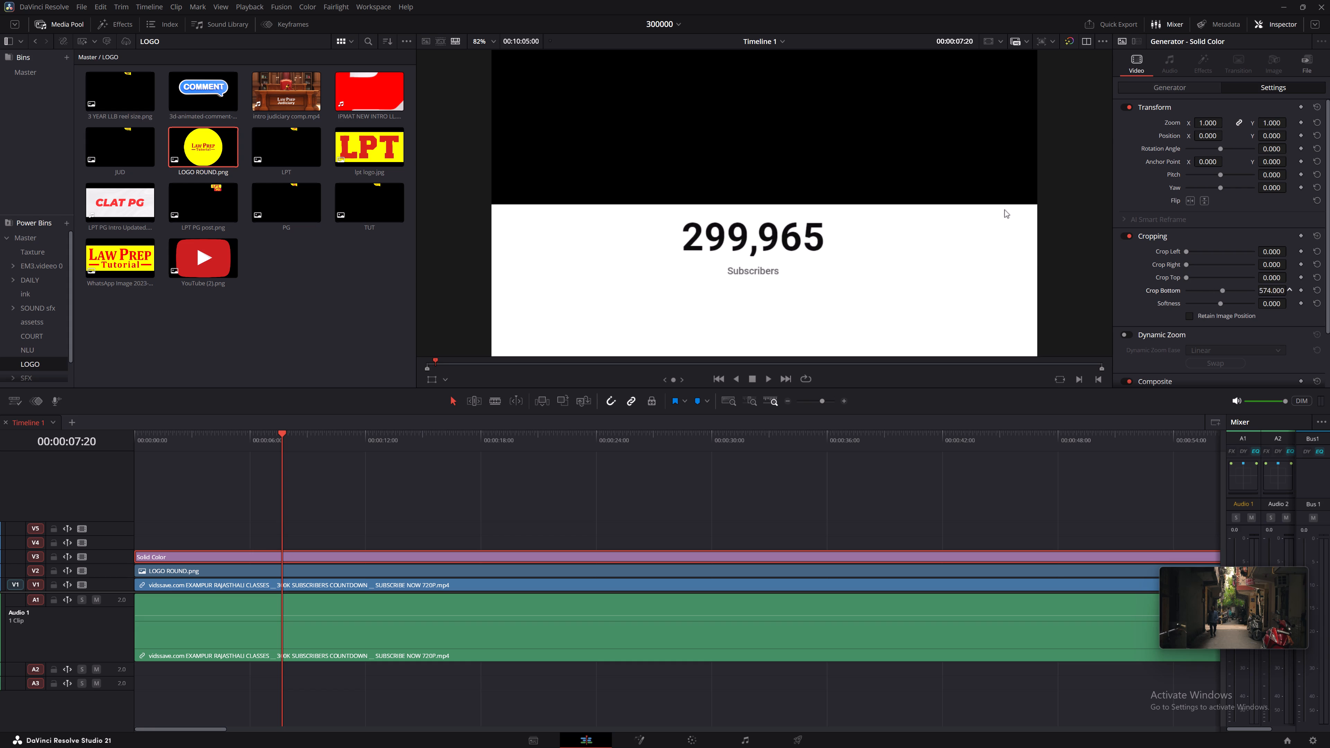
pyautogui.moveTo(969, 323); pyautogui.dragTo(983, 321)
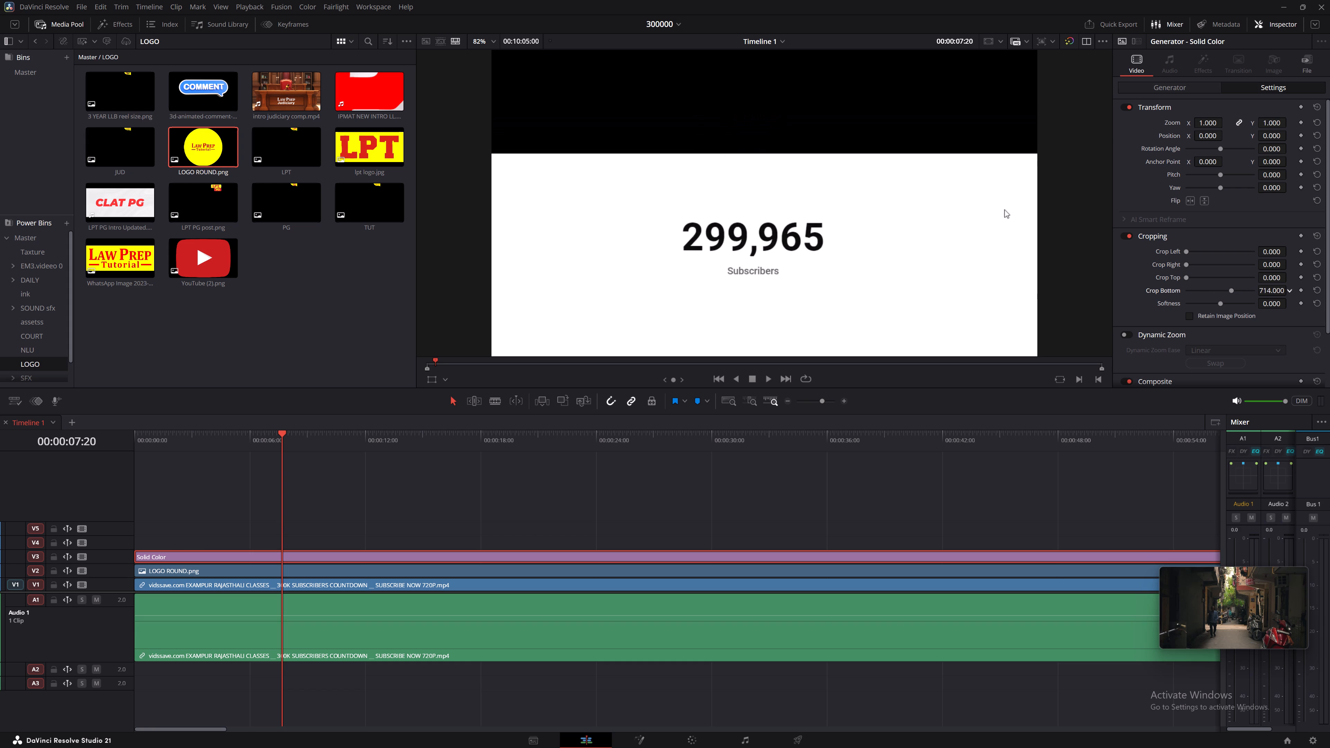
pyautogui.moveTo(983, 321); pyautogui.dragTo(981, 322)
pyautogui.moveTo(1273, 272); pyautogui.dragTo(1306, 274)
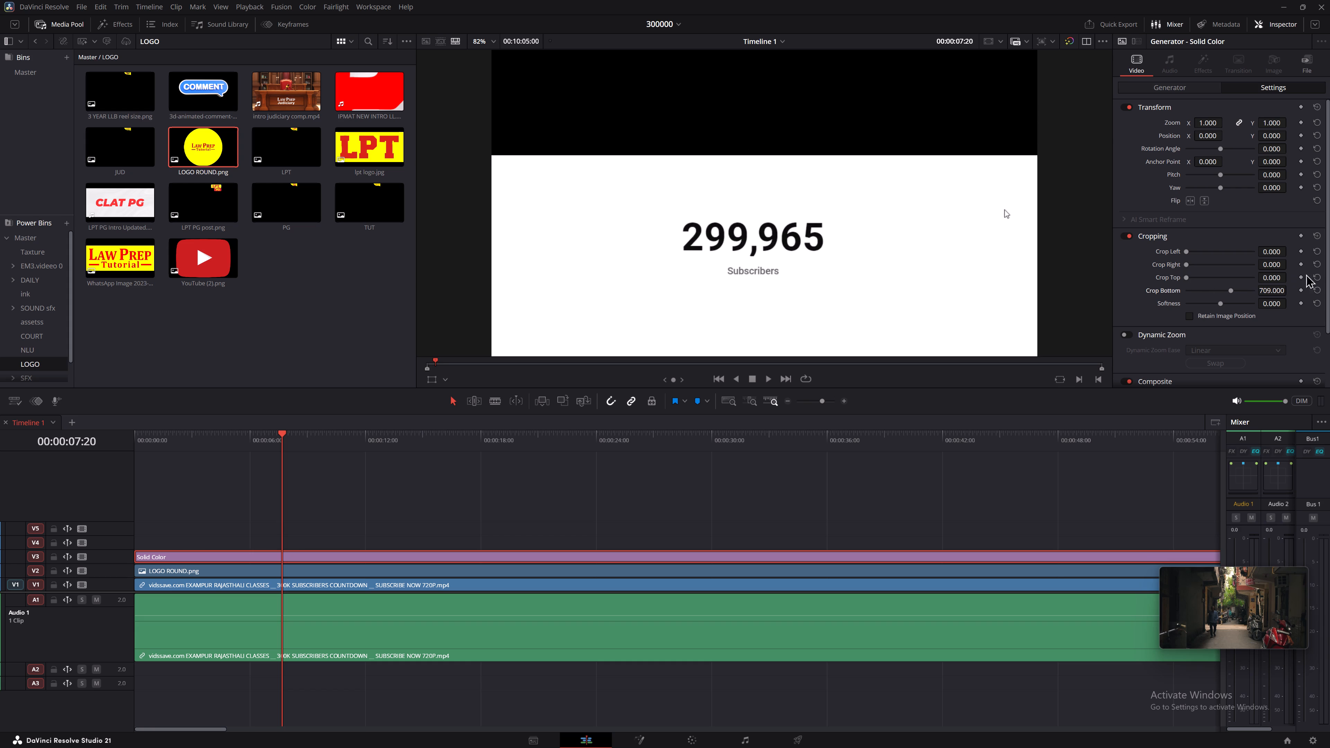
pyautogui.moveTo(1306, 274); pyautogui.dragTo(1320, 276)
pyautogui.moveTo(1268, 278); pyautogui.dragTo(806, 365)
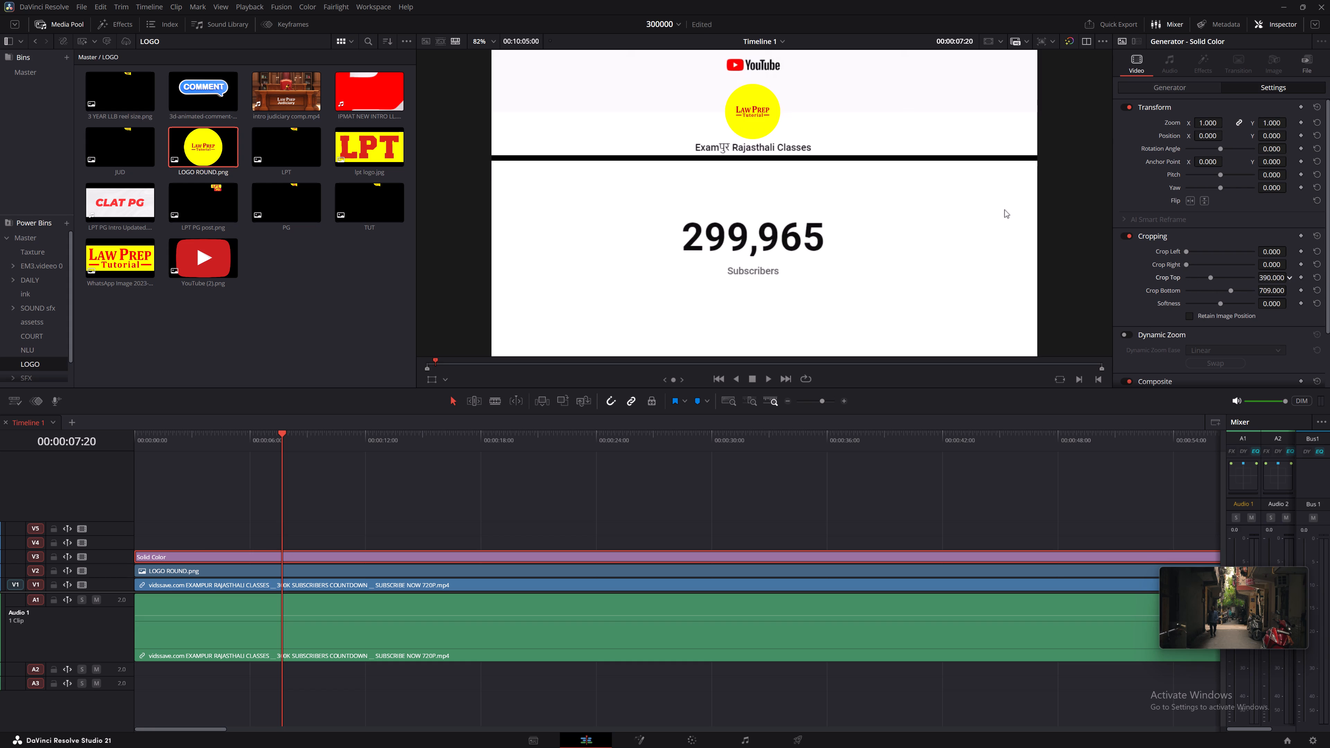
pyautogui.moveTo(806, 365); pyautogui.dragTo(772, 367)
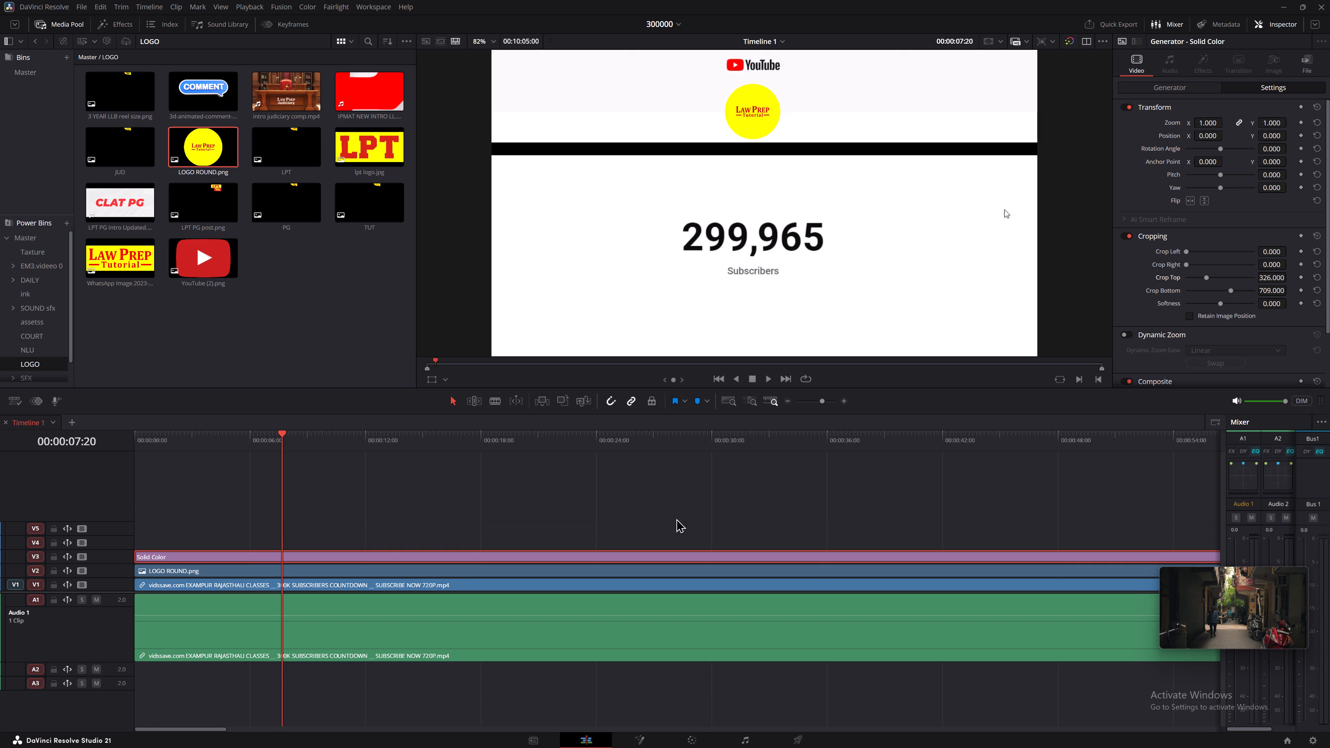
# Shrink the LOGO ROUND.png clip on V2 to a zoom of 0.120.
pyautogui.click(324, 564)
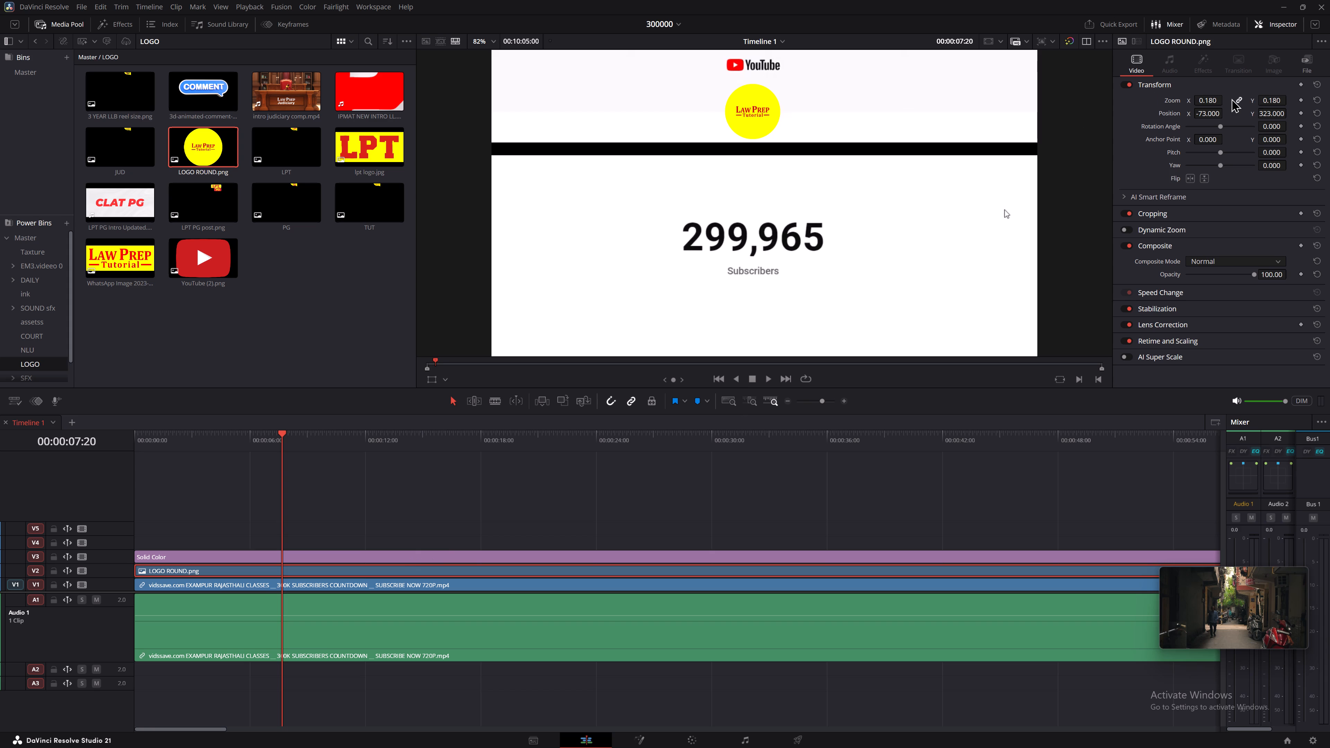
pyautogui.click(1265, 97)
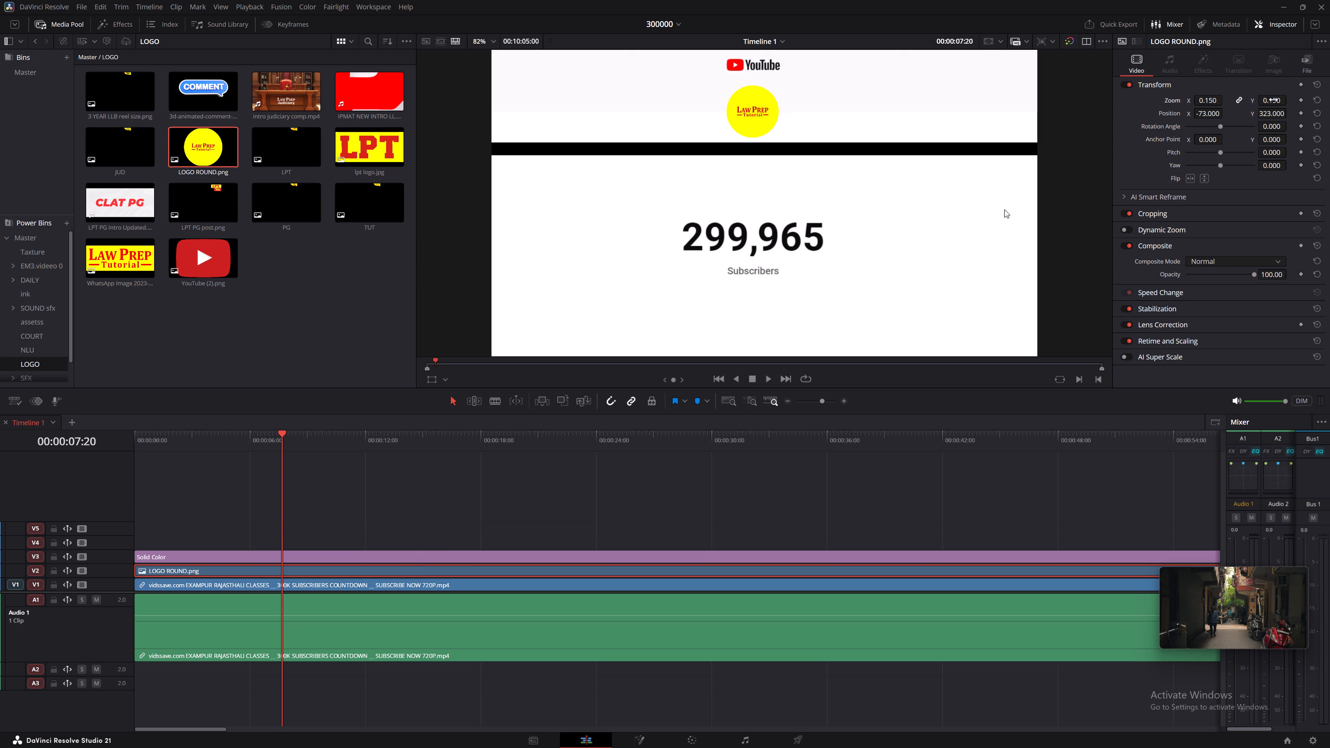
pyautogui.click(1200, 102)
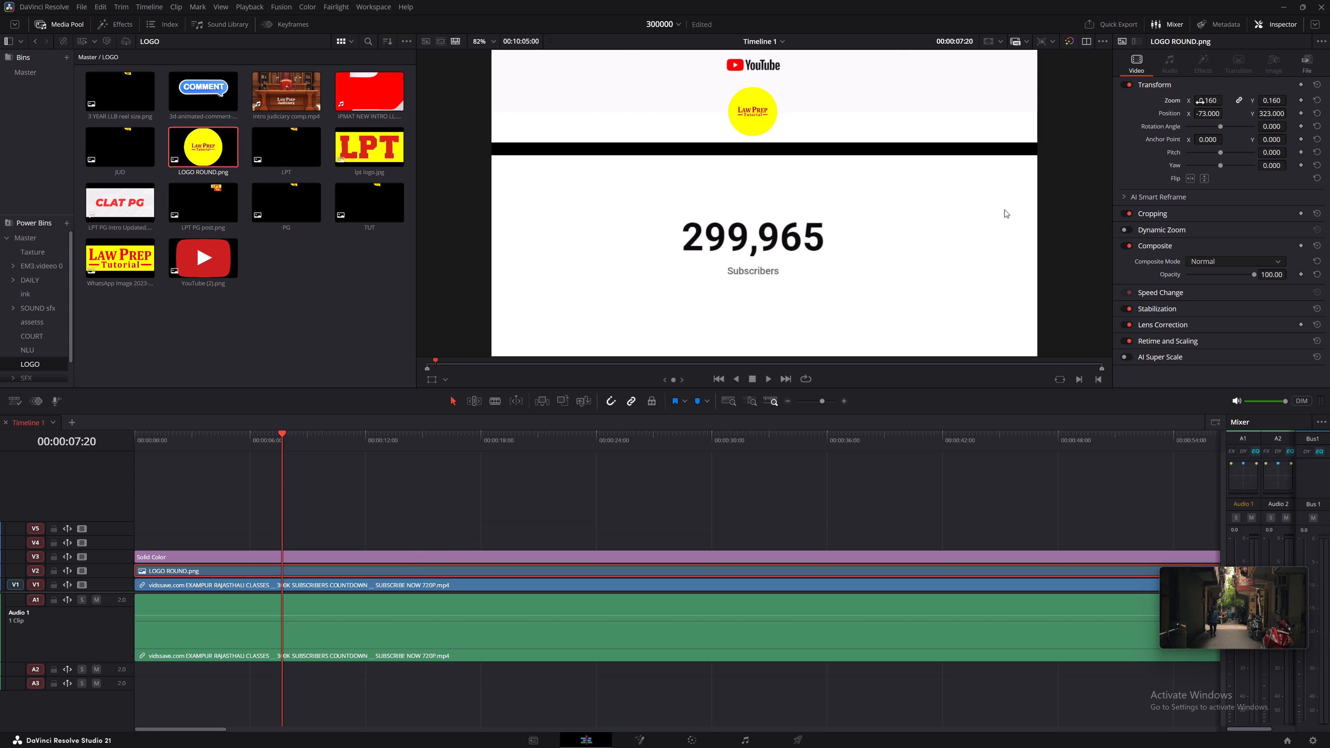
pyautogui.click(1261, 99)
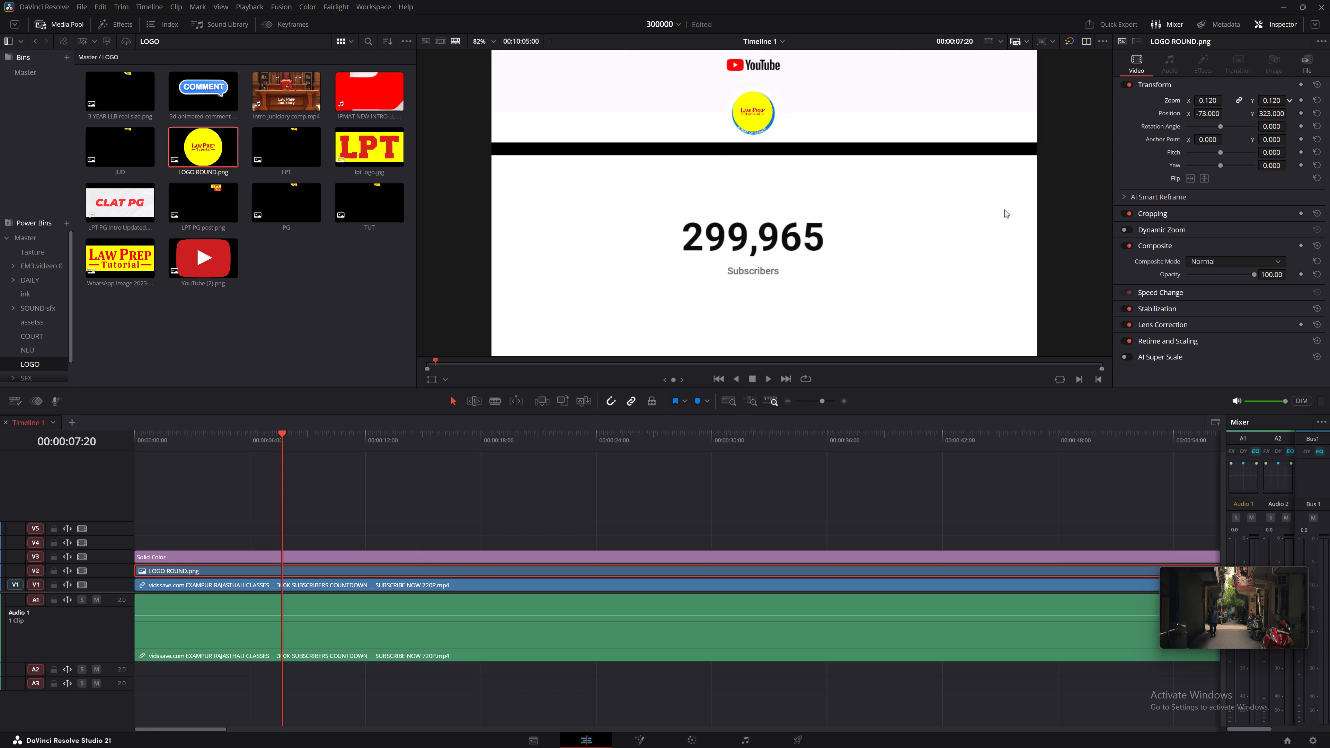
# Shift the round logo horizontally over the channel's profile picture to Position X -64.022.
pyautogui.doubleClick(1215, 115)
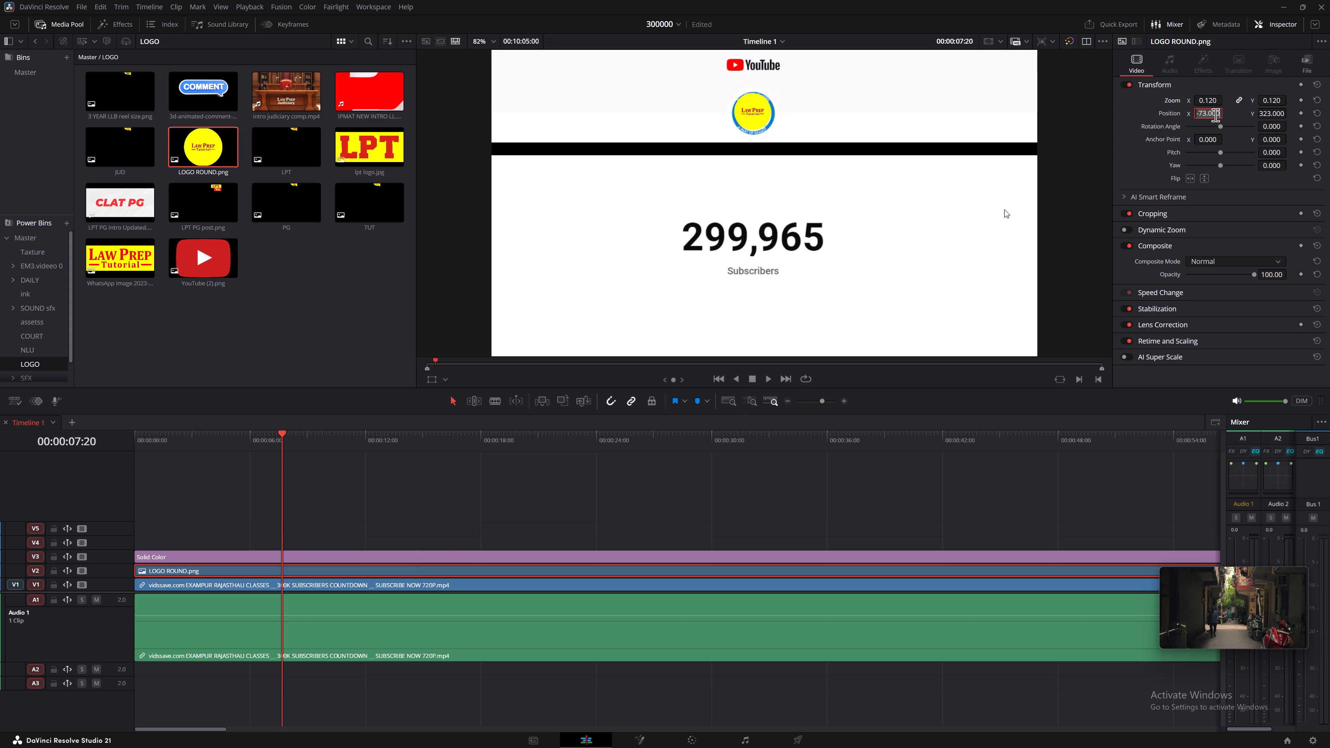
pyautogui.press('Right')
pyautogui.press('Right')
pyautogui.press('Right')
pyautogui.press('Right')
pyautogui.press('Right')
pyautogui.press('Right')
pyautogui.press('Right')
pyautogui.press('Right')
pyautogui.press('Right')
pyautogui.press('Right')
pyautogui.press('Right')
pyautogui.press('Right')
pyautogui.press('Right')
pyautogui.press('Down')
pyautogui.press('Down')
pyautogui.press('Down')
pyautogui.press('Down')
pyautogui.press('Down')
pyautogui.press('Down')
pyautogui.press('Down')
pyautogui.press('Down')
pyautogui.press('Down')
pyautogui.press('Down')
pyautogui.press('Down')
pyautogui.press('Down')
pyautogui.press('Down')
pyautogui.press('Down')
pyautogui.press('Down')
pyautogui.press('Down')
pyautogui.press('Down')
pyautogui.press('Down')
pyautogui.press('Down')
pyautogui.press('Down')
pyautogui.press('Down')
pyautogui.press('Down')
pyautogui.click(1209, 108)
pyautogui.press('Left')
pyautogui.press('Down')
pyautogui.press('Down')
pyautogui.press('Down')
pyautogui.press('Down')
pyautogui.press('Down')
pyautogui.press('Down')
pyautogui.press('Down')
pyautogui.press('Down')
pyautogui.press('Down')
pyautogui.press('Down')
pyautogui.press('Down')
pyautogui.press('Down')
pyautogui.press('Down')
pyautogui.press('Down')
pyautogui.press('Down')
pyautogui.press('Down')
pyautogui.press('Down')
pyautogui.press('Down')
pyautogui.press('Down')
pyautogui.press('Down')
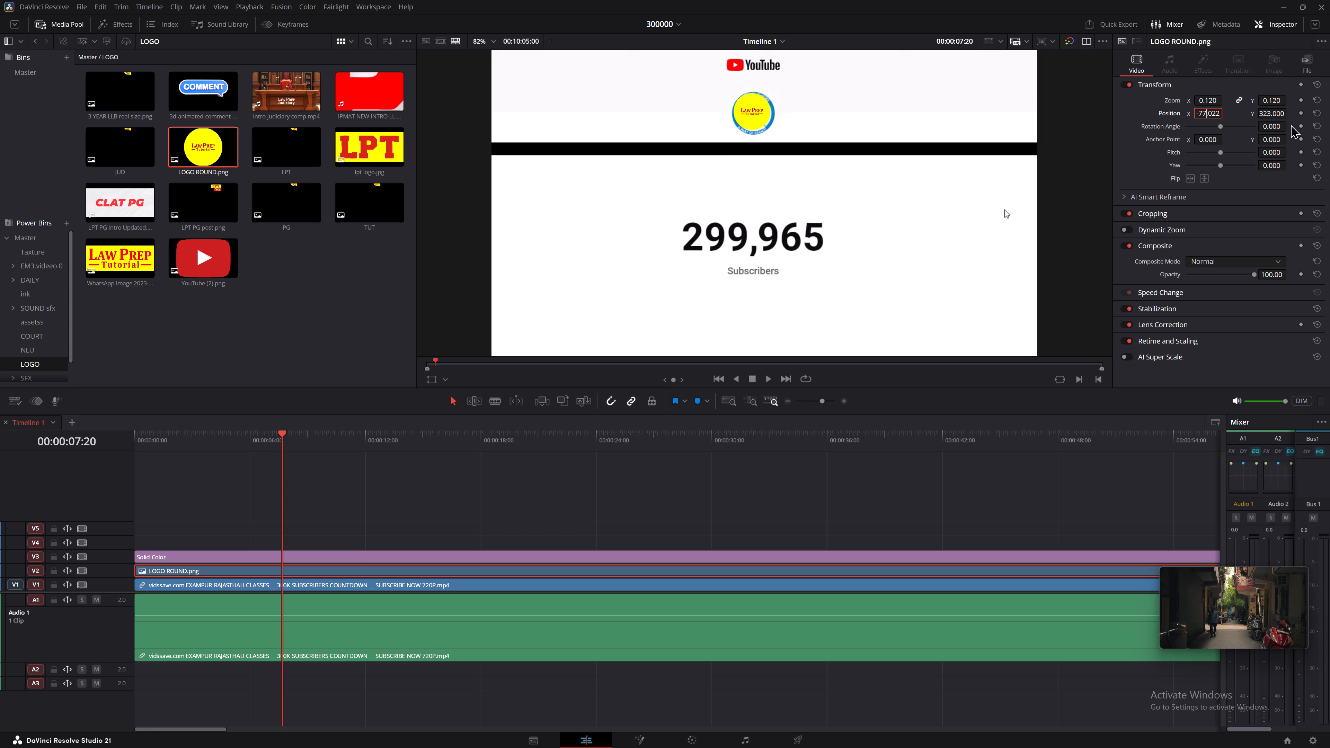
pyautogui.press('Up')
pyautogui.press('Up')
pyautogui.press('Up')
pyautogui.press('Up')
pyautogui.press('Up')
pyautogui.press('Up')
pyautogui.press('Up')
pyautogui.press('Up')
pyautogui.press('Up')
pyautogui.press('Up')
pyautogui.press('Up')
pyautogui.press('Up')
pyautogui.press('Up')
pyautogui.press('Up')
pyautogui.press('Up')
pyautogui.press('Up')
pyautogui.press('Up')
pyautogui.press('Up')
pyautogui.press('Up')
pyautogui.press('Up')
pyautogui.press('Left')
pyautogui.press('Left')
pyautogui.press('Left')
pyautogui.press('Left')
pyautogui.press('Left')
pyautogui.press('Left')
pyautogui.press('Left')
pyautogui.press('Left')
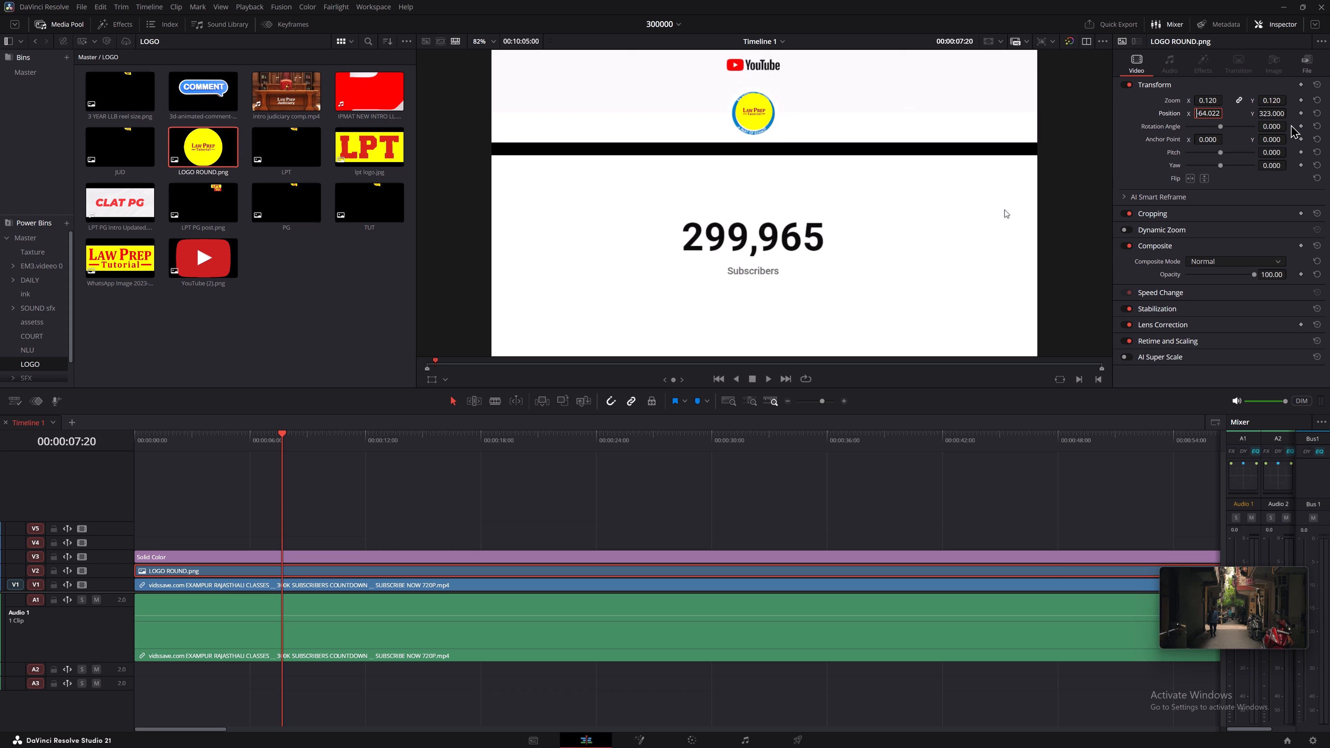
pyautogui.press('Left')
pyautogui.press('Left')
pyautogui.press('Left')
pyautogui.press('Left')
pyautogui.press('Left')
pyautogui.press('Left')
pyautogui.press('Left')
pyautogui.press('Left')
pyautogui.press('Left')
# Lower the round logo to about Position Y 316 to centre it vertically over the profile picture.
pyautogui.click(1273, 115)
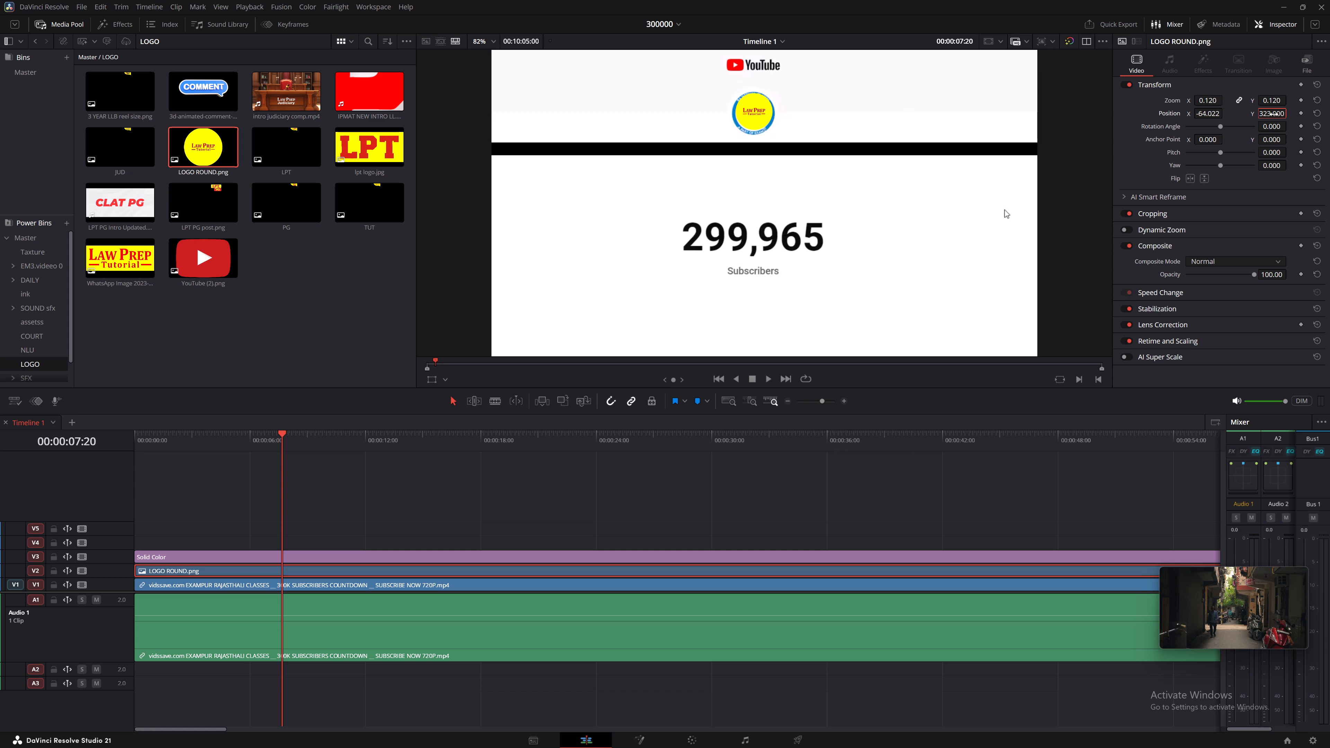
pyautogui.click(1266, 113)
pyautogui.click(834, 239)
pyautogui.doubleClick(1263, 113)
pyautogui.click(1268, 113)
pyautogui.press('Right')
pyautogui.press('Right')
pyautogui.press('Up')
pyautogui.press('Up')
pyautogui.press('Up')
pyautogui.press('Down')
pyautogui.press('Down')
pyautogui.press('Down')
pyautogui.press('Down')
pyautogui.press('Down')
pyautogui.press('Down')
pyautogui.press('Down')
pyautogui.press('Down')
pyautogui.press('Down')
pyautogui.press('Down')
pyautogui.press('Left')
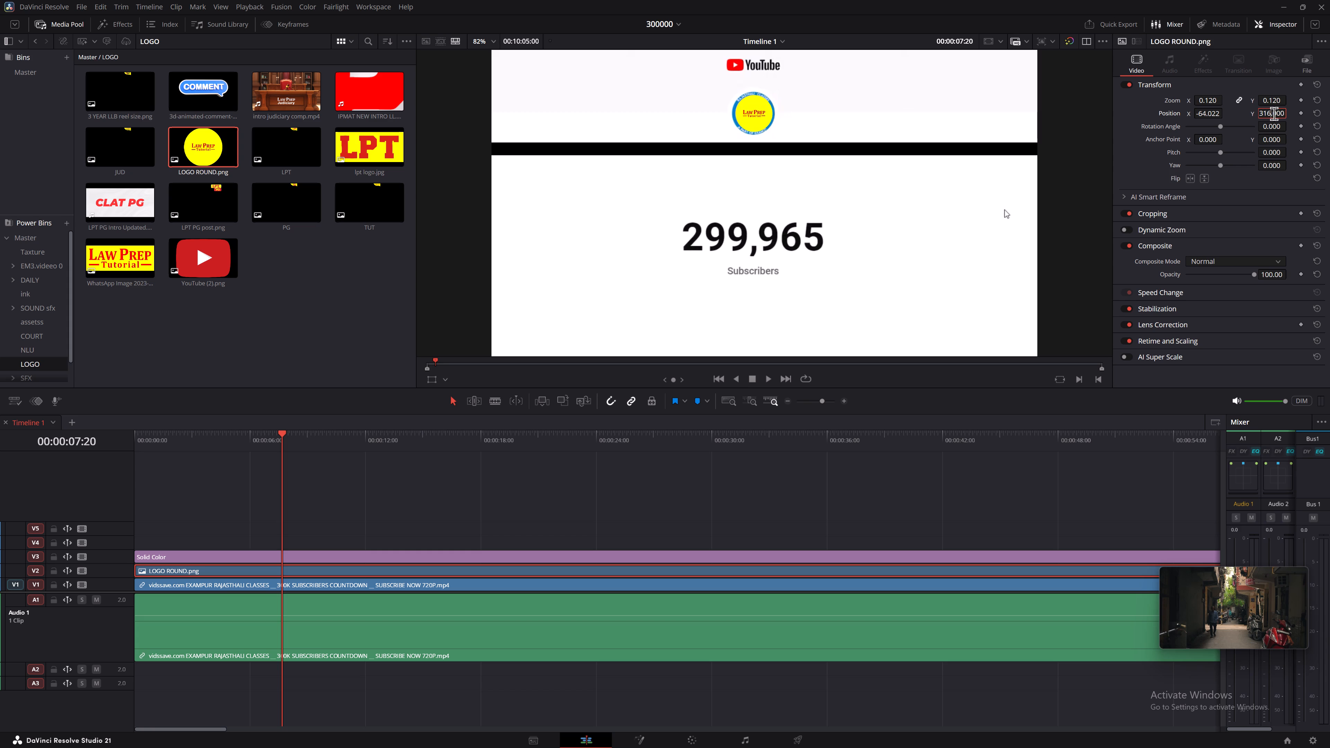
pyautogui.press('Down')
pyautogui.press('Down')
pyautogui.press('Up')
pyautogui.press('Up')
# Nudge the round logo horizontally to Position X -68.022 to align it with the original profile picture.
pyautogui.doubleClick(1207, 115)
pyautogui.click(1205, 114)
pyautogui.press('Up')
pyautogui.press('Up')
pyautogui.press('Down')
pyautogui.press('Down')
pyautogui.press('Down')
pyautogui.press('Down')
pyautogui.press('Down')
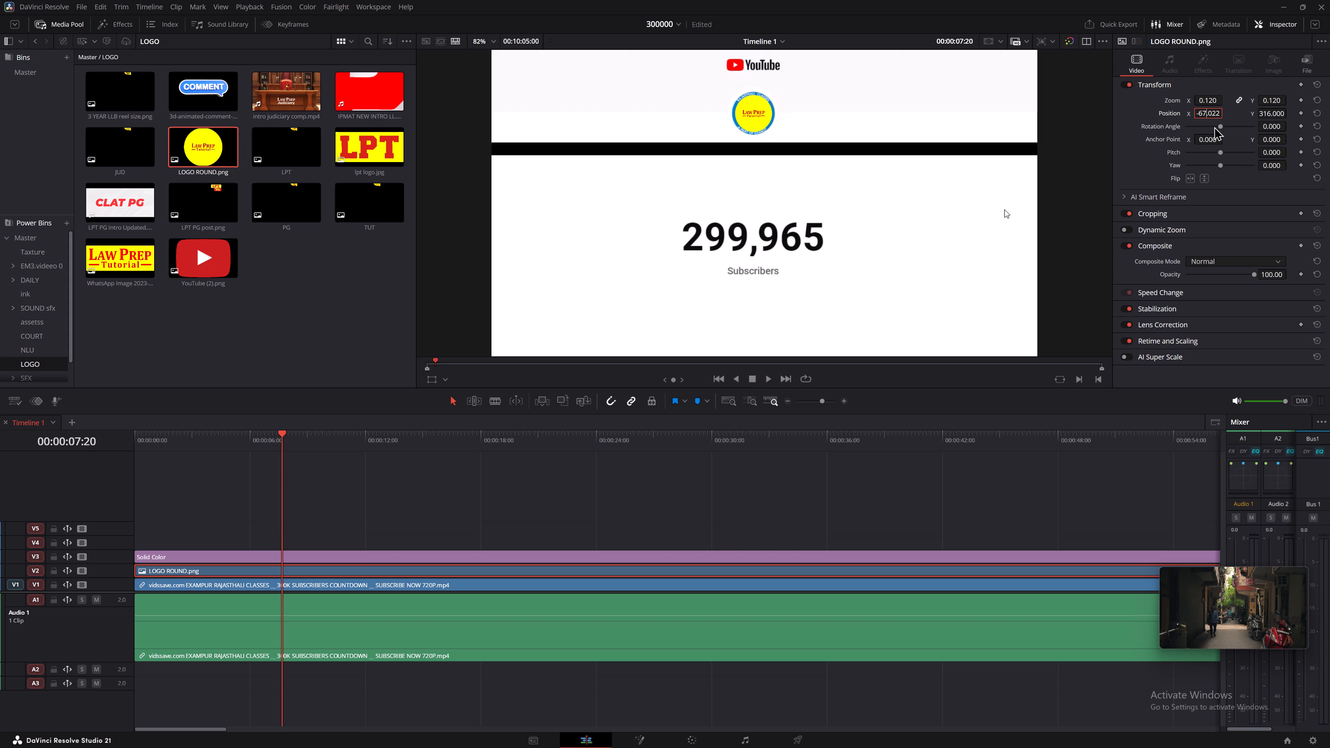
pyautogui.press('Down')
pyautogui.click(1188, 96)
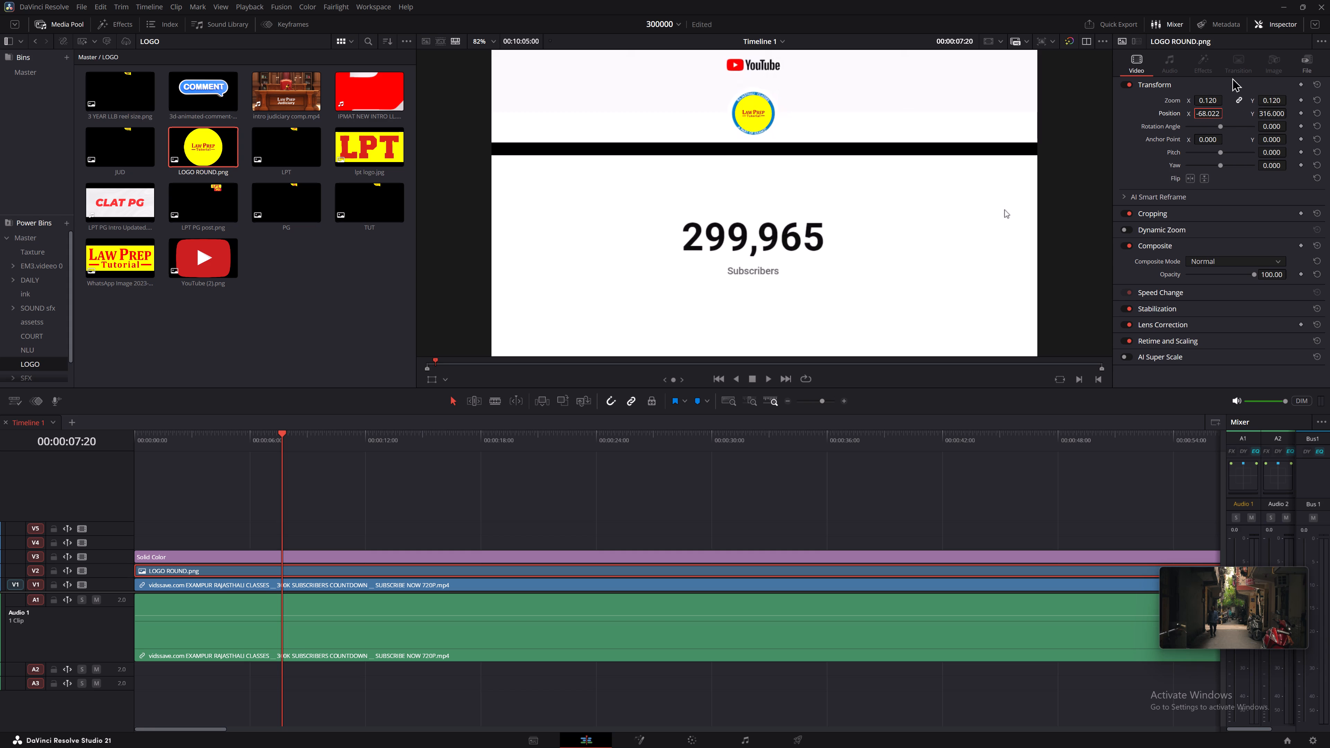
pyautogui.click(1231, 76)
# Enlarge the LOGO ROUND.png clip to a zoom of 0.145 so it fully covers the original profile picture.
pyautogui.doubleClick(1216, 99)
pyautogui.press('Right')
pyautogui.press('Up')
pyautogui.press('Up')
pyautogui.press('Up')
pyautogui.press('Up')
pyautogui.press('Up')
pyautogui.press('Up')
pyautogui.press('Up')
pyautogui.press('Up')
pyautogui.press('Up')
pyautogui.press('Up')
pyautogui.press('Up')
pyautogui.press('Up')
pyautogui.press('Up')
pyautogui.press('Up')
pyautogui.press('Up')
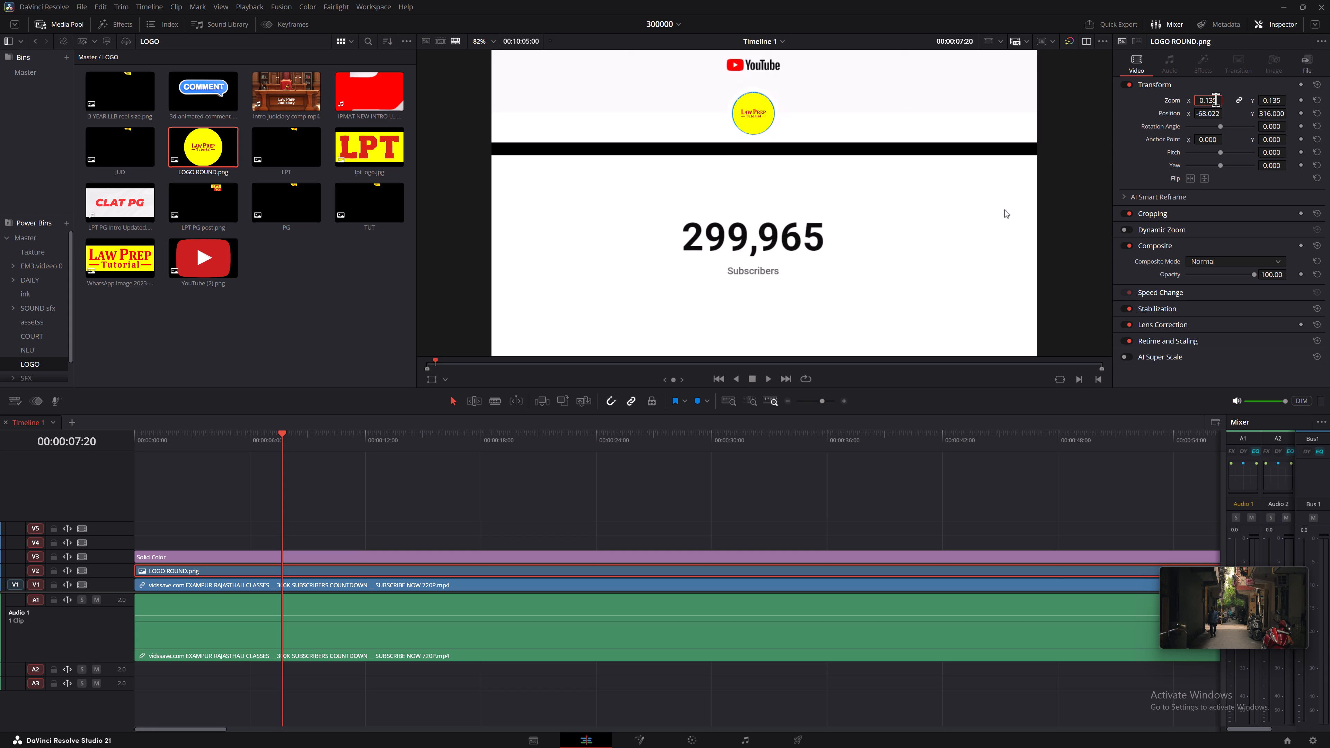
pyautogui.press('Up')
pyautogui.press('Up')
pyautogui.press('Up')
pyautogui.press('Up')
pyautogui.press('Up')
pyautogui.press('Up')
pyautogui.press('Up')
pyautogui.press('Up')
pyautogui.press('Up')
pyautogui.press('Up')
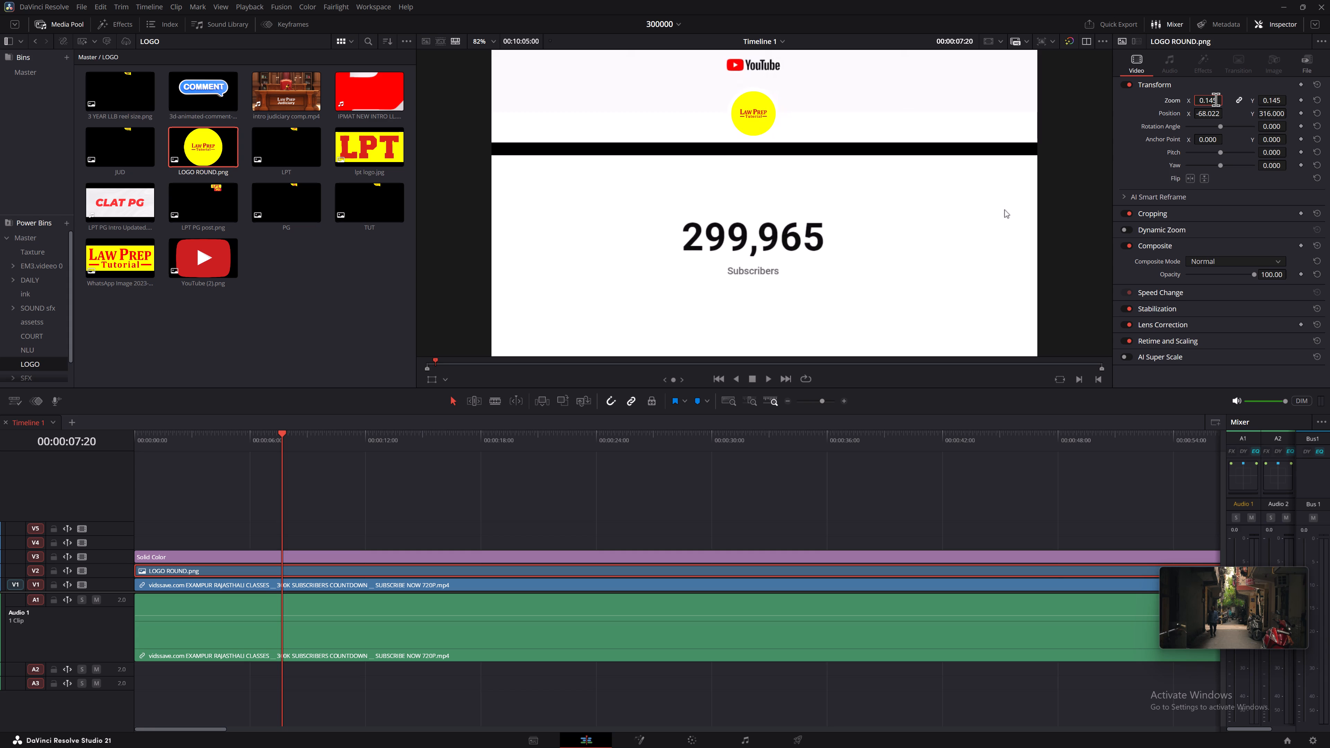
pyautogui.click(1141, 178)
# Recolour the Solid Color clip on V3 to white by sampling the video's white background beside the channel name.
pyautogui.click(332, 558)
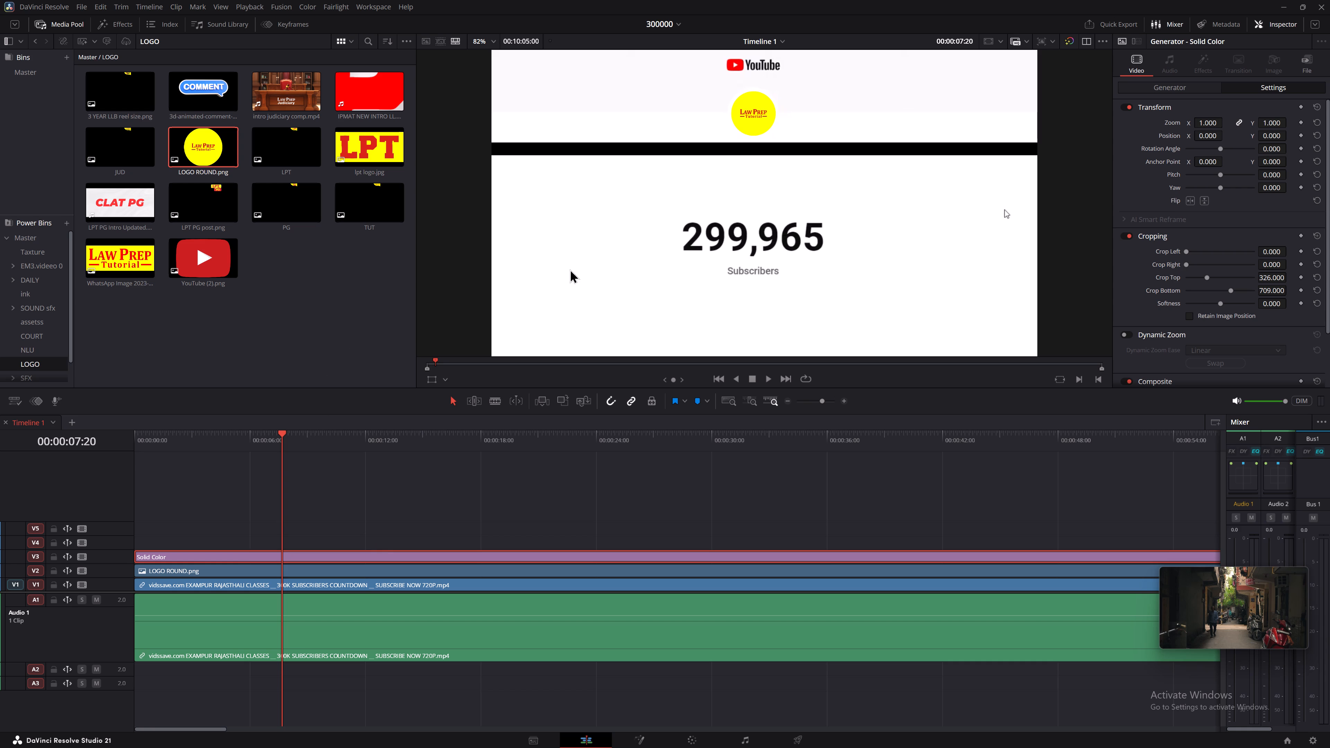
pyautogui.click(631, 150)
pyautogui.click(1154, 86)
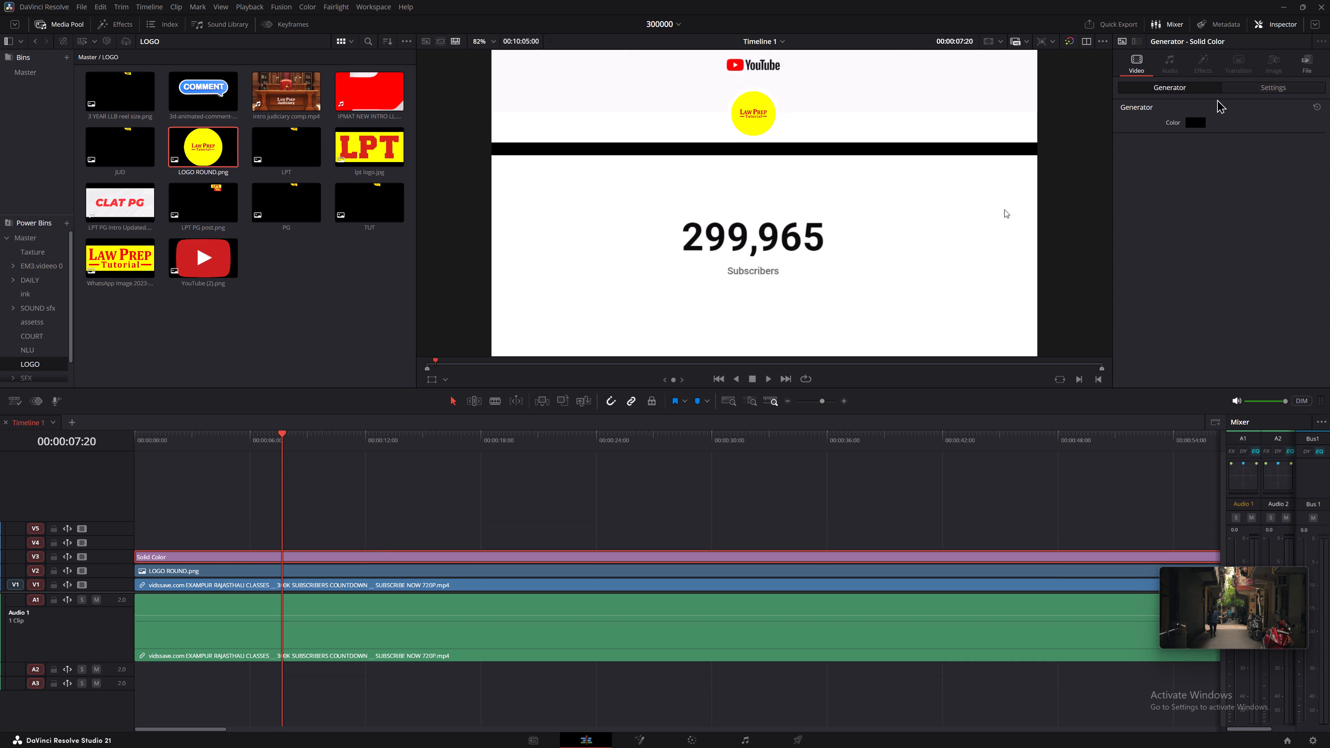
pyautogui.click(1188, 125)
pyautogui.click(582, 375)
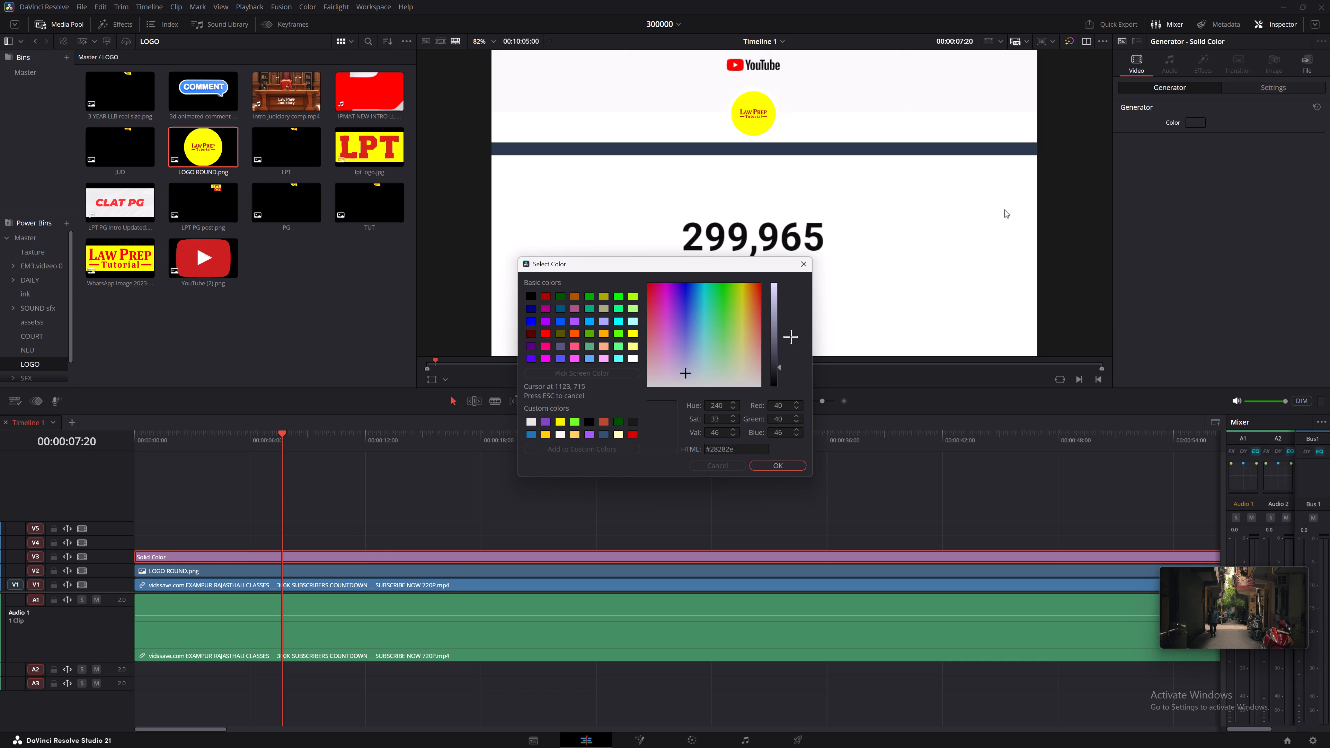
pyautogui.click(929, 186)
pyautogui.click(789, 467)
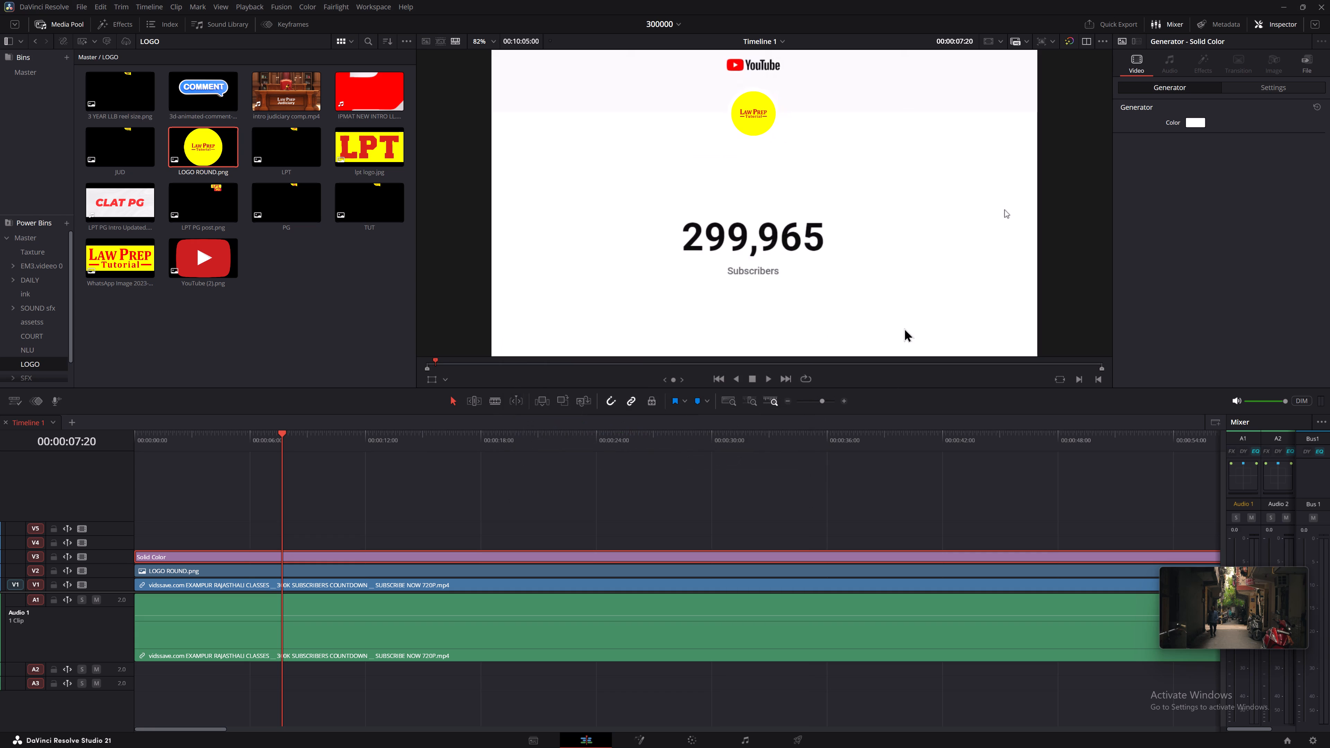
# Trim the end of the Solid Color clip on V3 to the countdown video's end at 00:10:02:11.
pyautogui.press('space')
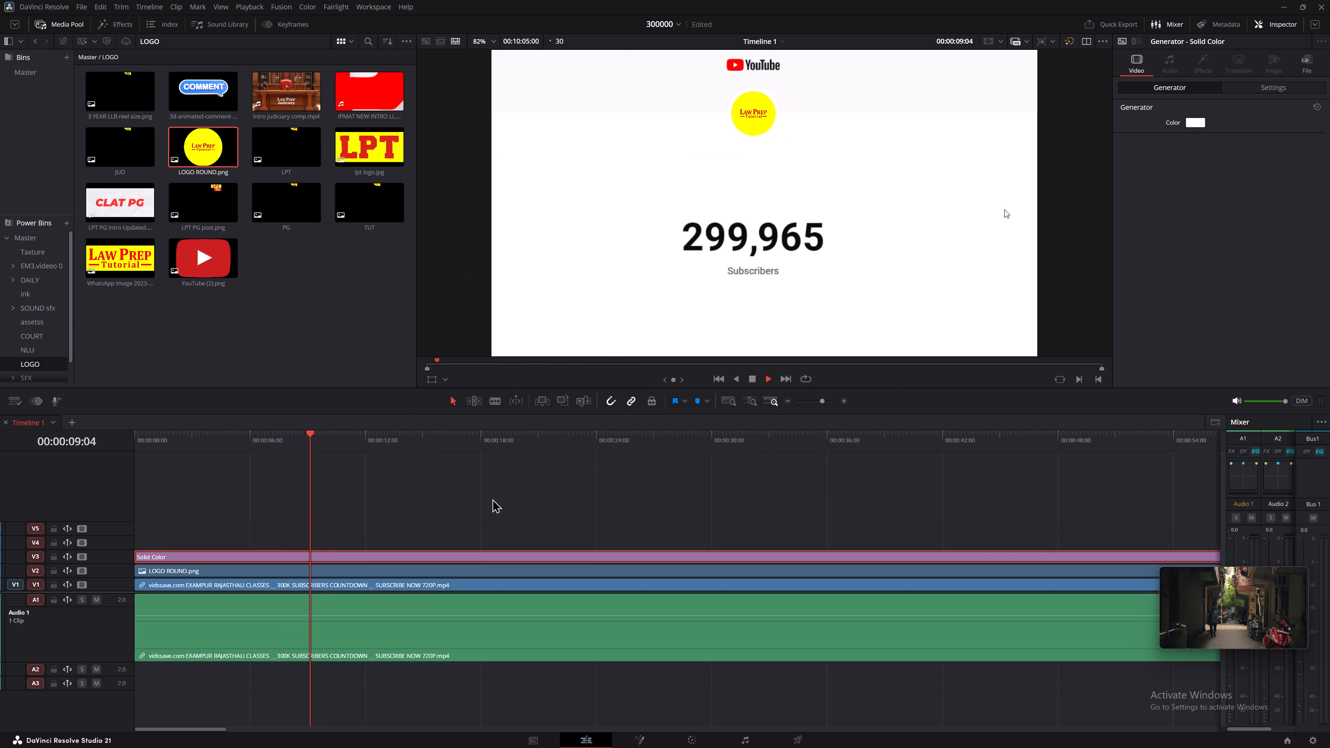
pyautogui.keyDown('alt'); pyautogui.scroll(-6, 483, 543); pyautogui.keyUp('alt')
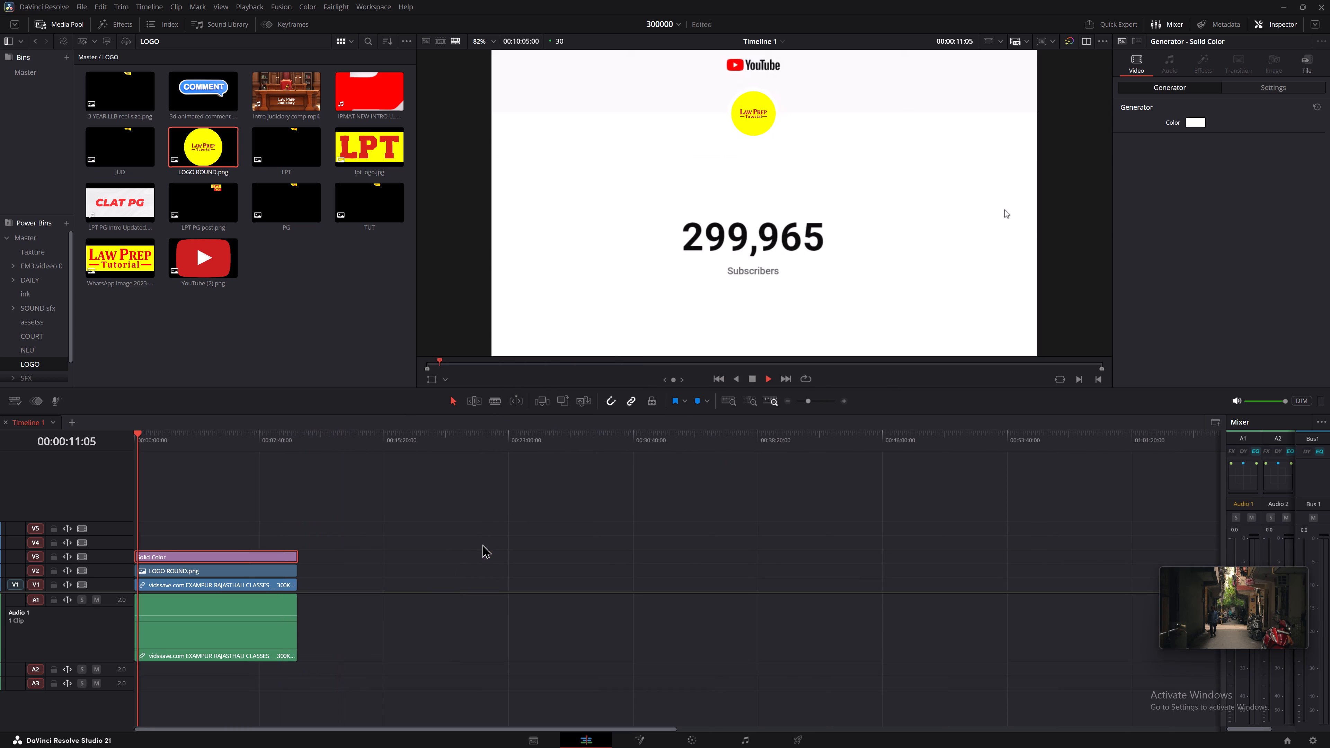
pyautogui.keyDown('alt'); pyautogui.scroll(6, 458, 539); pyautogui.keyUp('alt')
pyautogui.keyDown('alt'); pyautogui.scroll(-1, 558, 528); pyautogui.keyUp('alt')
pyautogui.press('space')
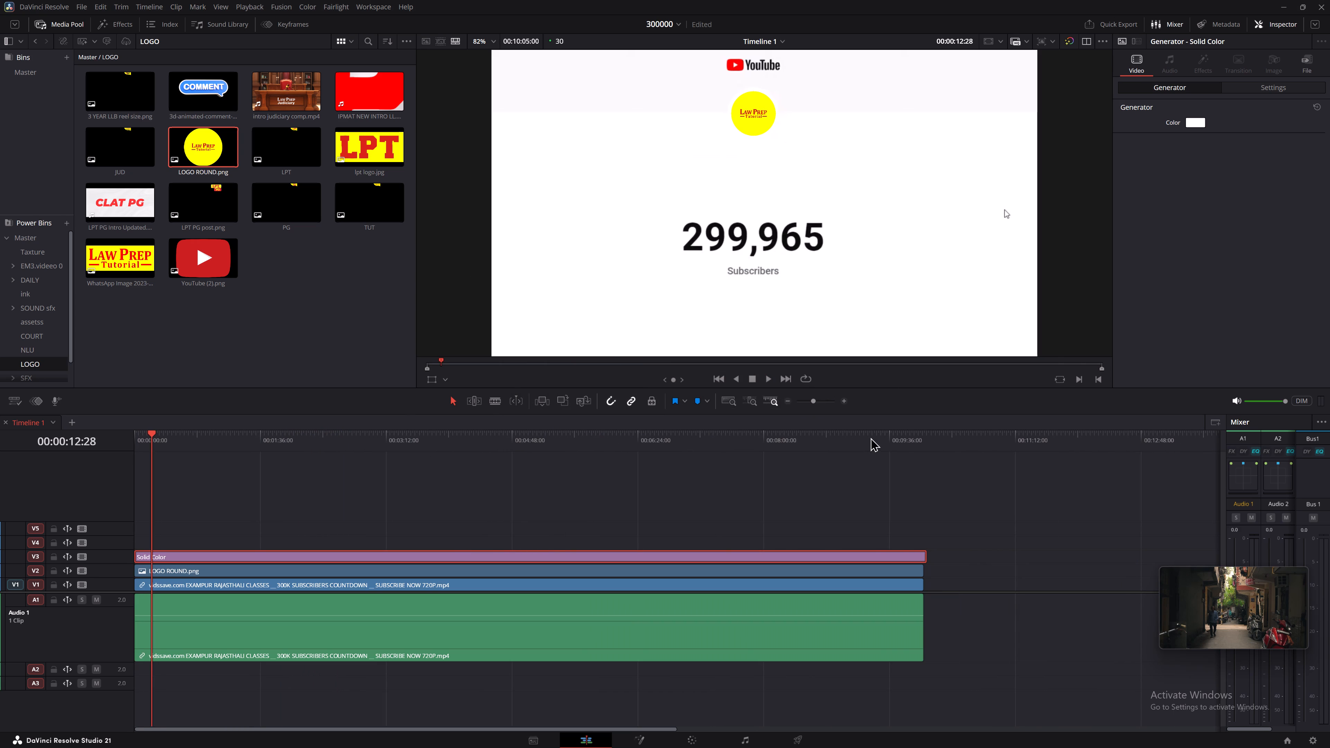
pyautogui.moveTo(871, 437); pyautogui.dragTo(919, 436)
pyautogui.press('2')
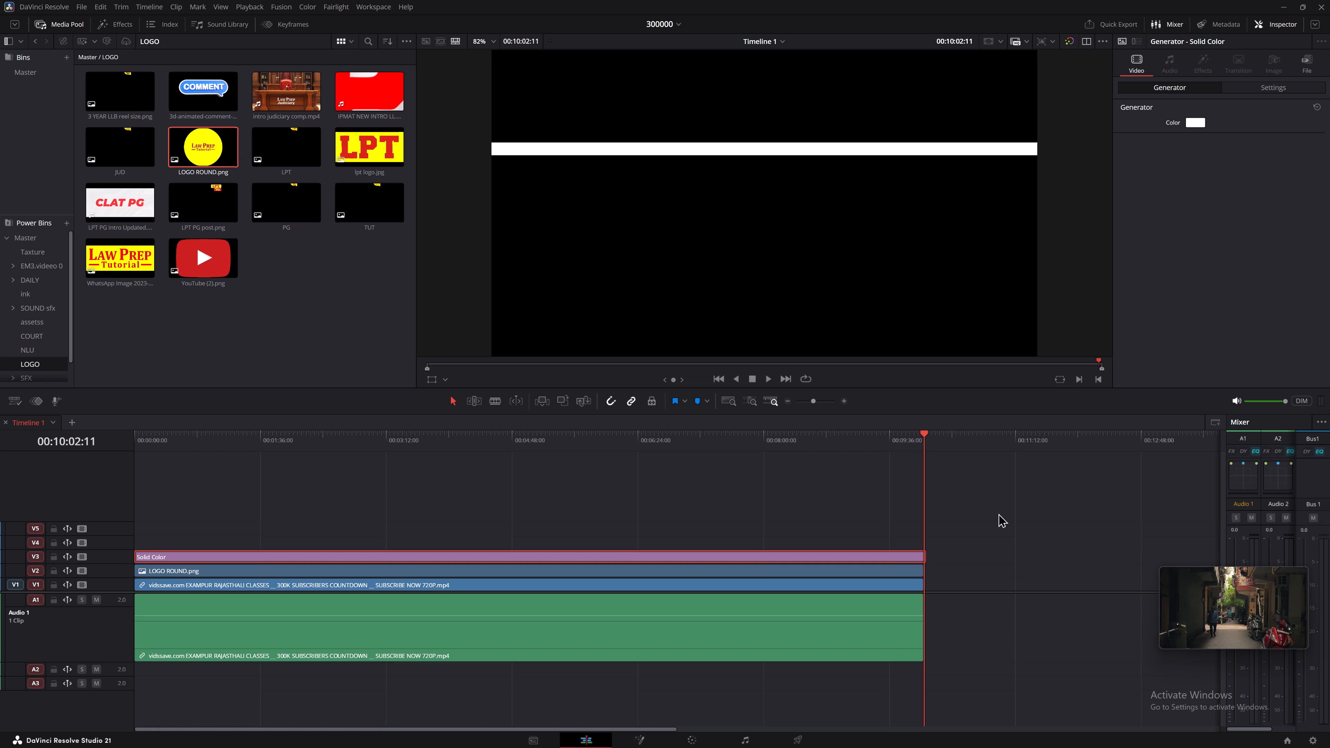
pyautogui.click(998, 512)
# Preview the opening, and compare it with the Solid Color and round logo clips disabled and re-enabled.
pyautogui.press('Up')
pyautogui.press('Up')
pyautogui.press('space')
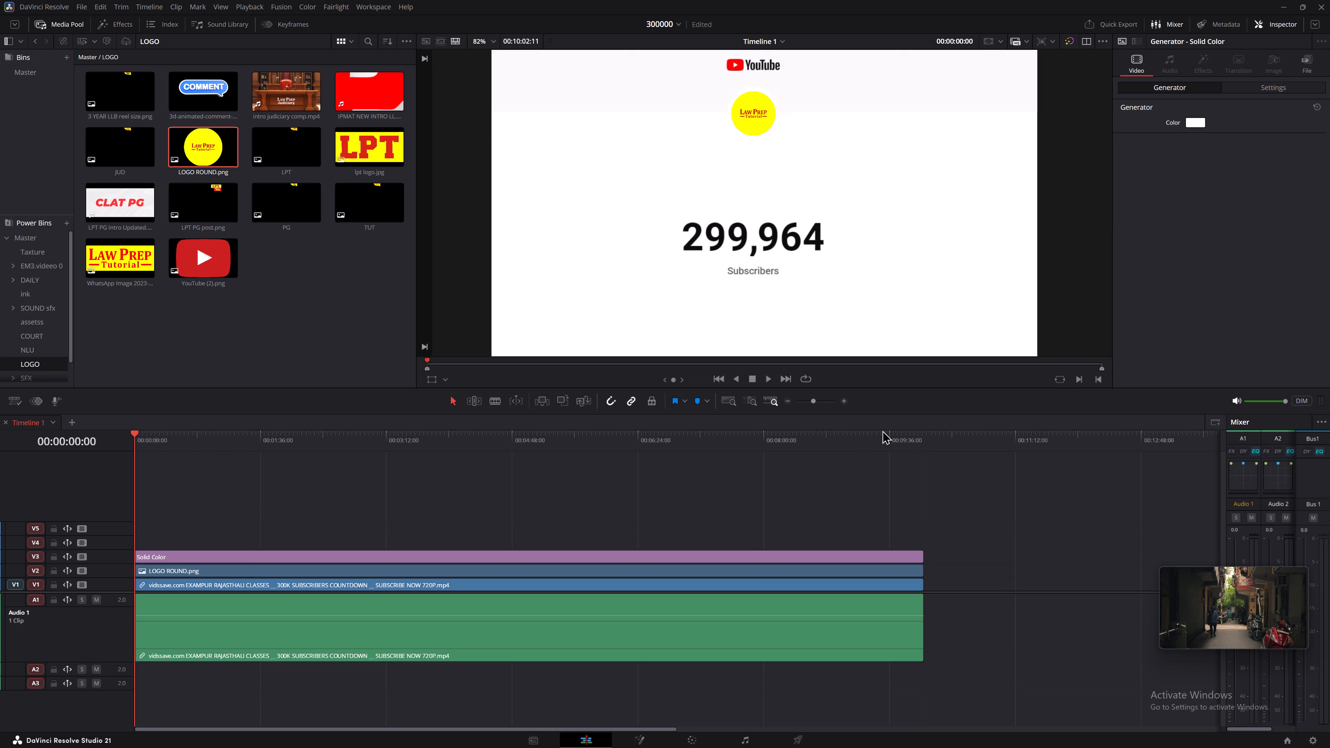
pyautogui.press('space')
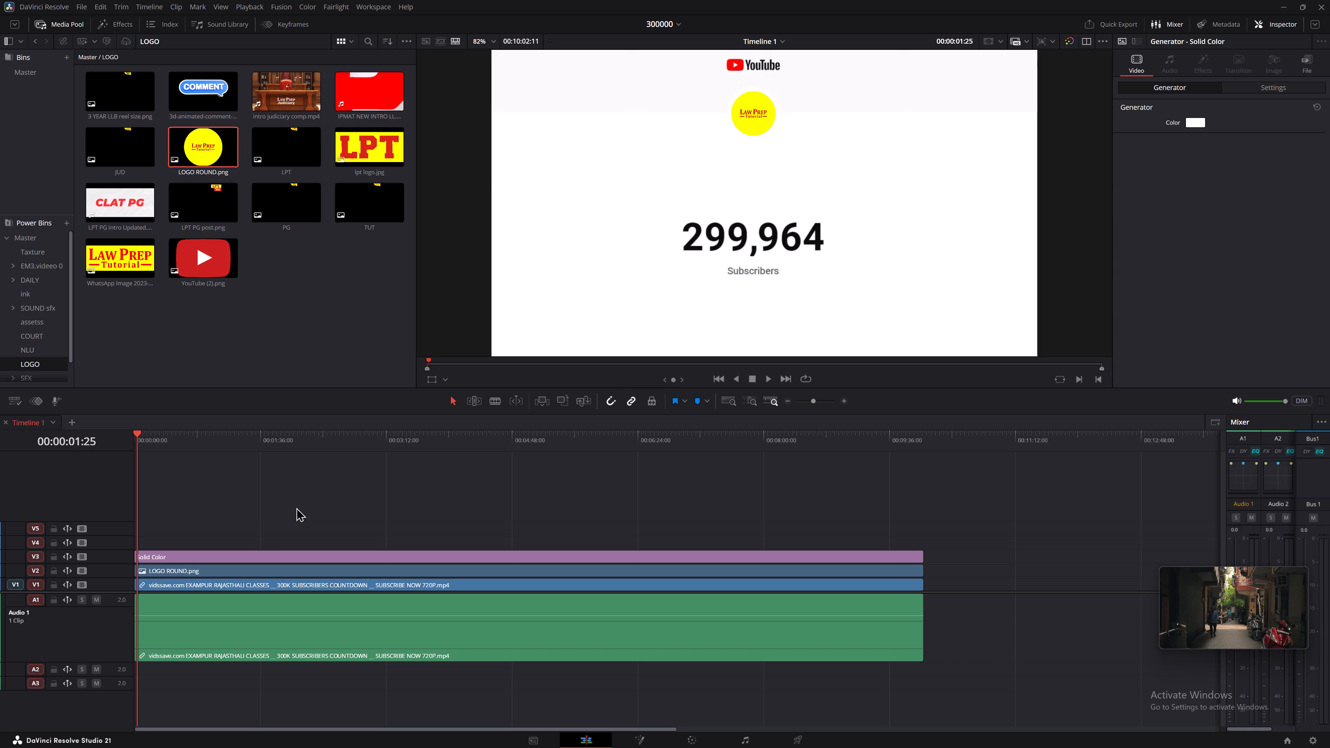
pyautogui.moveTo(276, 508); pyautogui.dragTo(329, 567)
pyautogui.press('d')
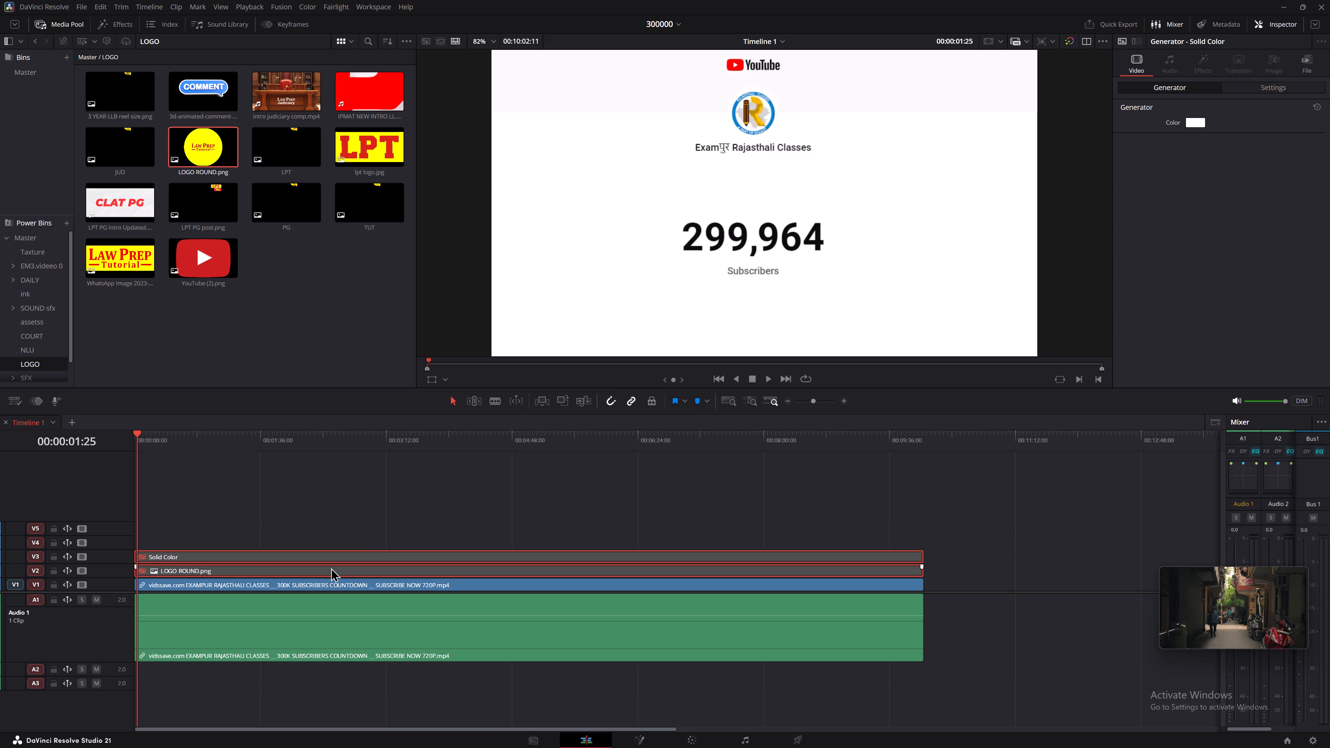
pyautogui.press('d')
# Scrub through the whole timeline to check the logo and name cover, and play the opening again.
pyautogui.scroll(2, 331, 568)
pyautogui.moveTo(359, 445); pyautogui.dragTo(481, 444)
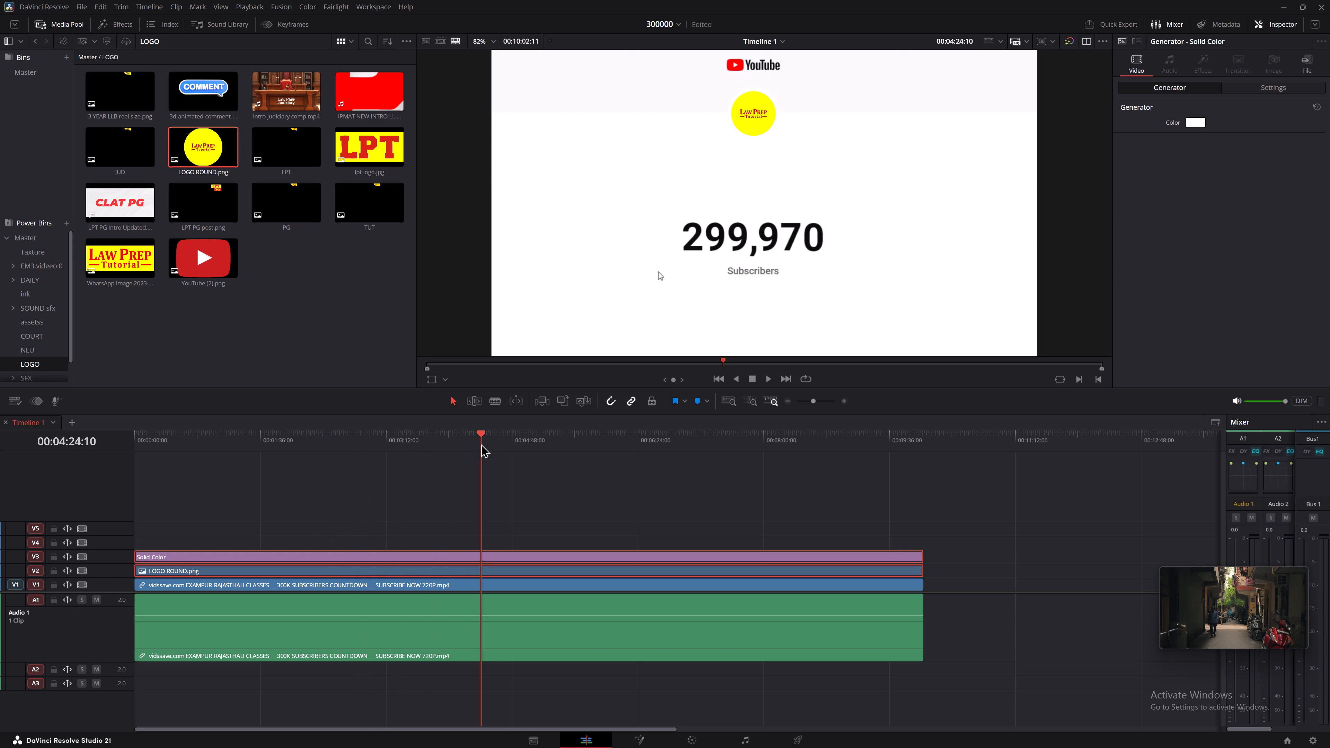
pyautogui.moveTo(481, 444); pyautogui.dragTo(617, 465)
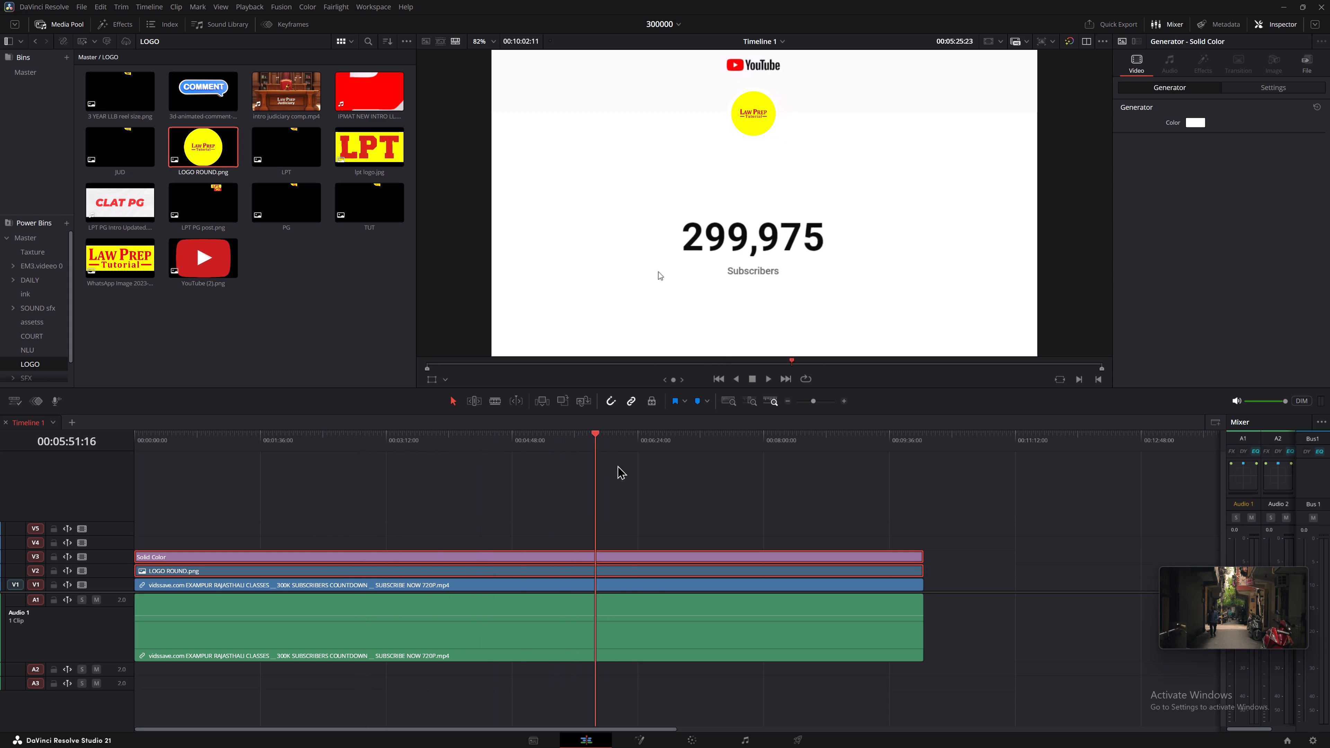
pyautogui.moveTo(617, 465); pyautogui.dragTo(902, 481)
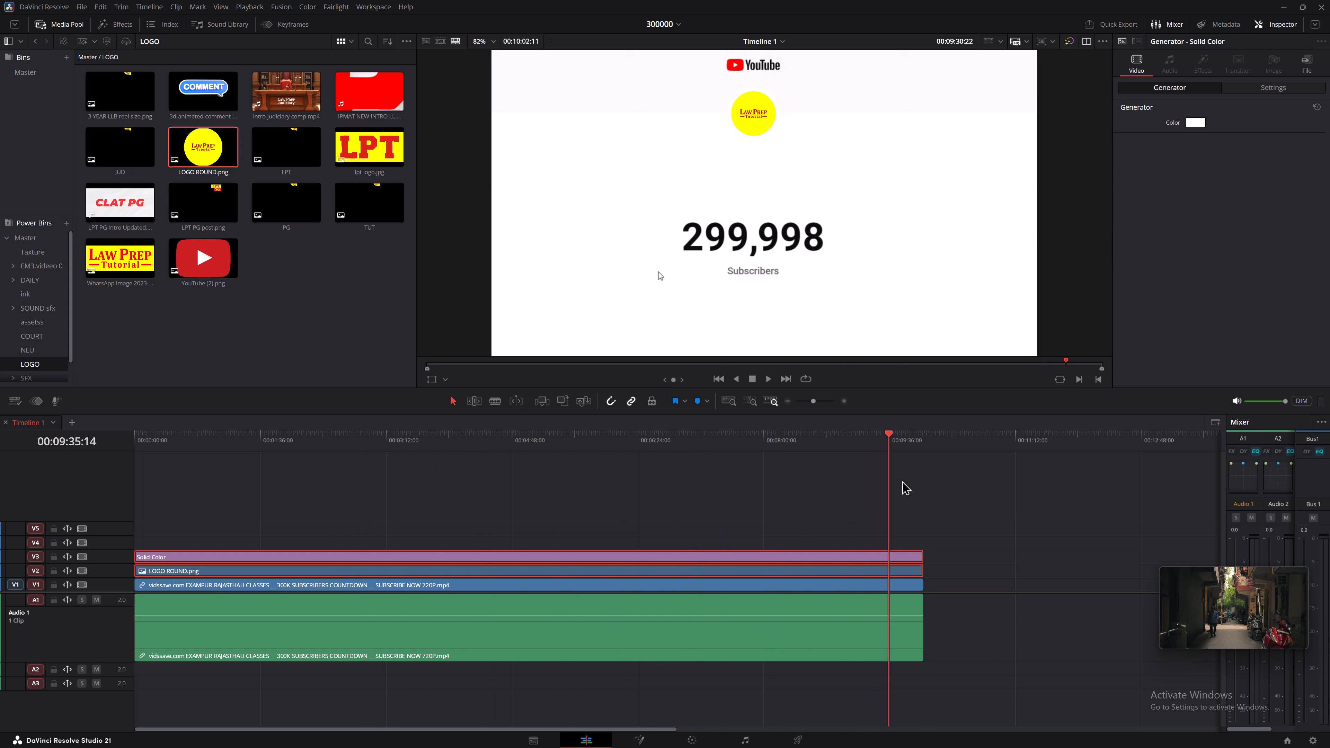
pyautogui.moveTo(902, 481); pyautogui.dragTo(0, 370)
pyautogui.press('space')
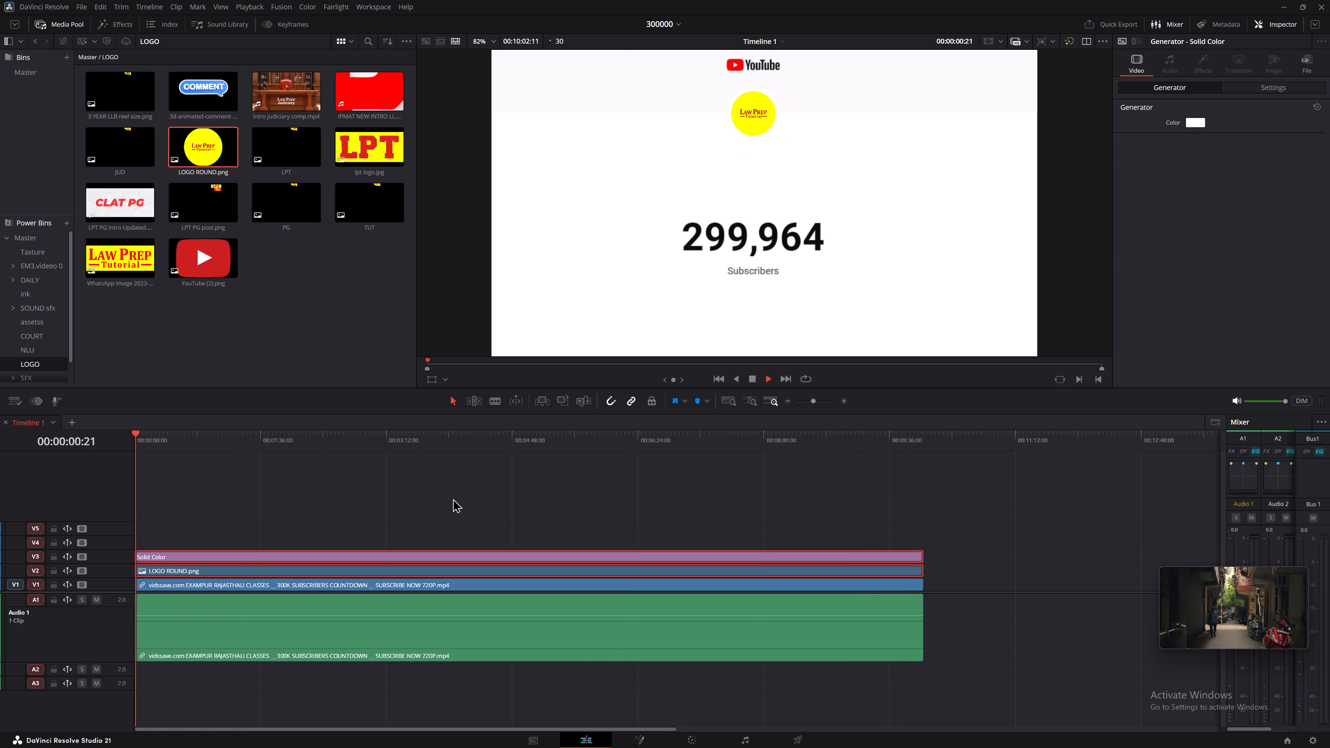
pyautogui.press('space')
# Capture a screenshot region of the timeline viewer showing the rebranded countdown frame.
pyautogui.press('Print')
pyautogui.moveTo(423, 37); pyautogui.dragTo(1130, 386)
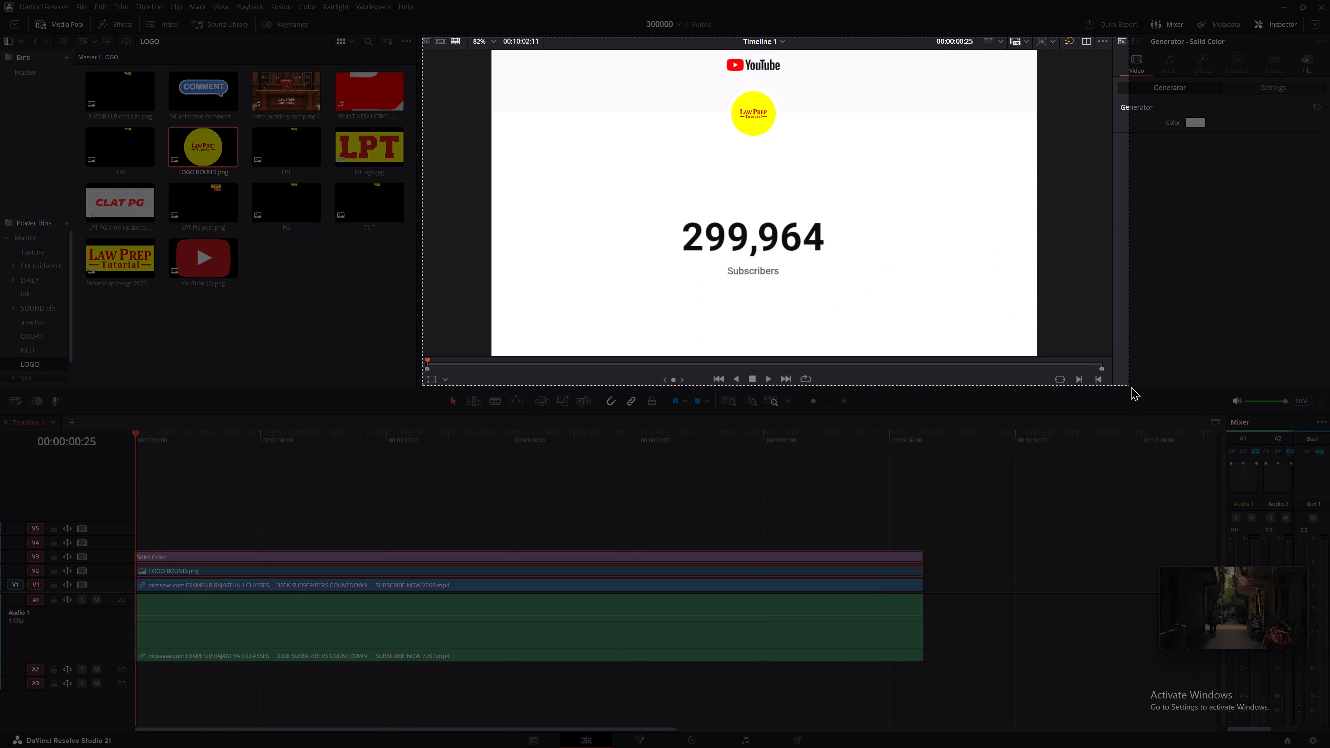
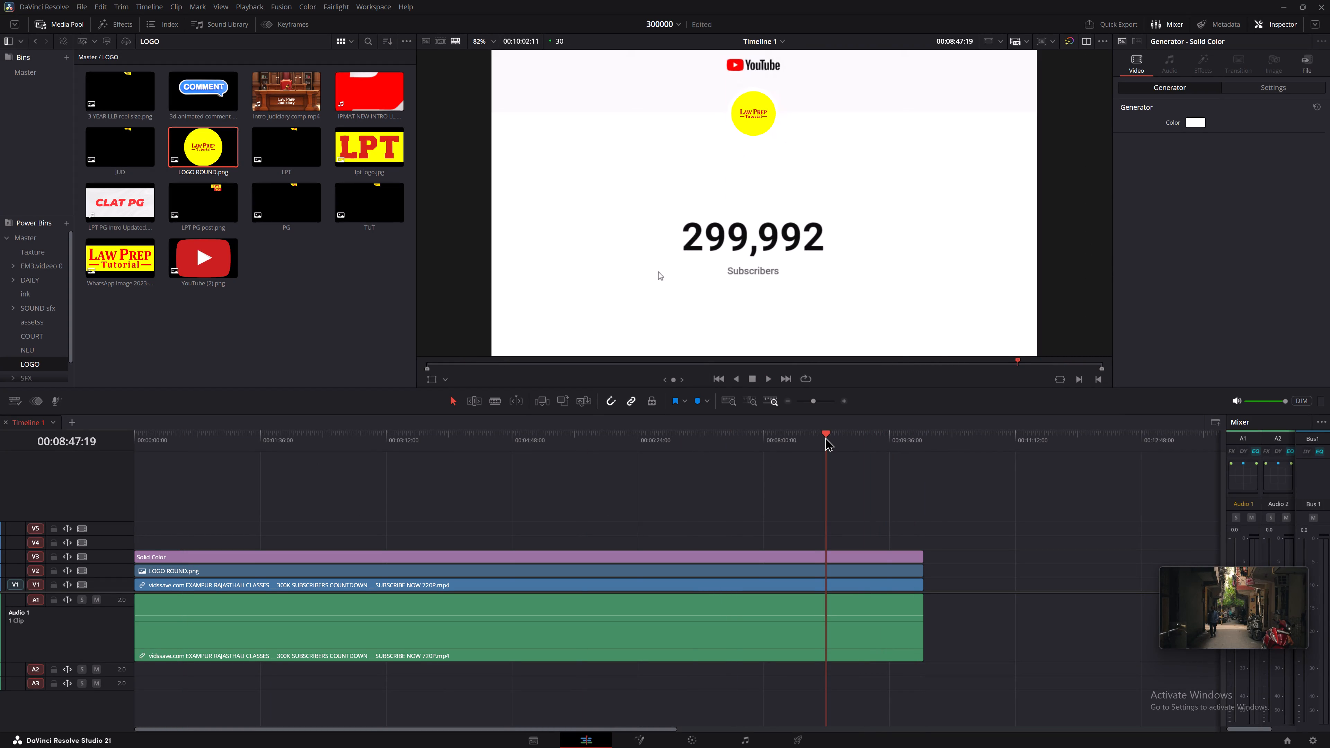
# Go to 00:09:43:12, where the counter reaches 300,000, and show the retime controls on the V1 countdown clip.
pyautogui.click(899, 447)
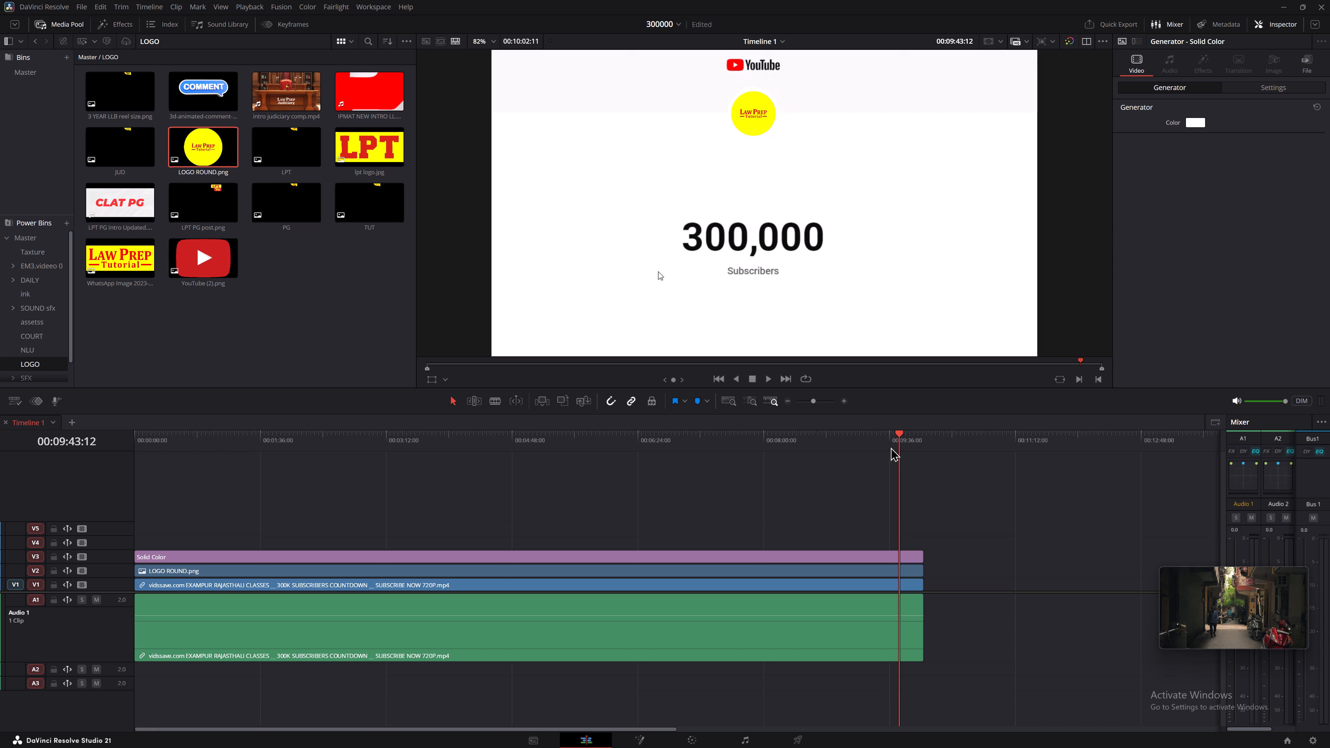
pyautogui.click(1005, 532)
pyautogui.keyDown('alt'); pyautogui.scroll(-4, 416, 520); pyautogui.keyUp('alt')
pyautogui.keyDown('alt'); pyautogui.scroll(6, 452, 500); pyautogui.keyUp('alt')
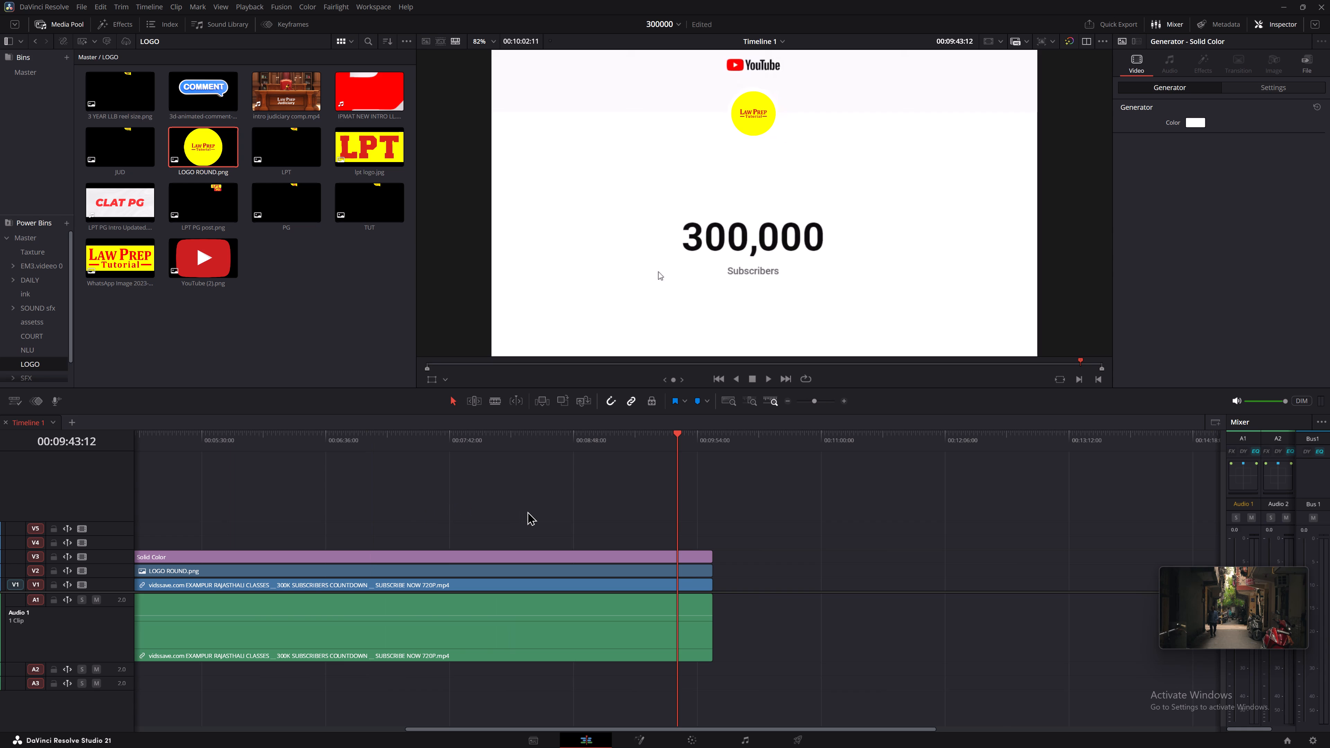
pyautogui.keyDown('alt'); pyautogui.scroll(-6, 531, 513); pyautogui.keyUp('alt')
pyautogui.keyDown('alt'); pyautogui.scroll(4, 496, 527); pyautogui.keyUp('alt')
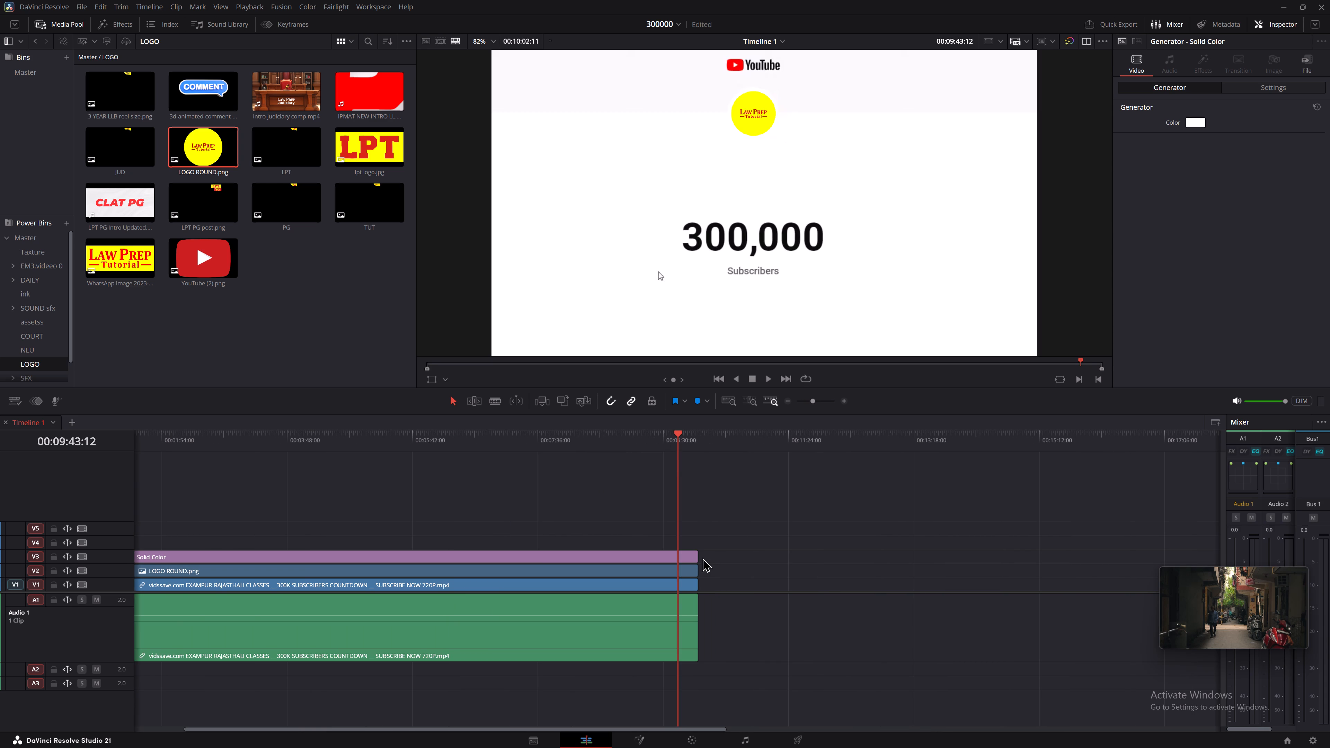
pyautogui.click(680, 575)
pyautogui.click(674, 582)
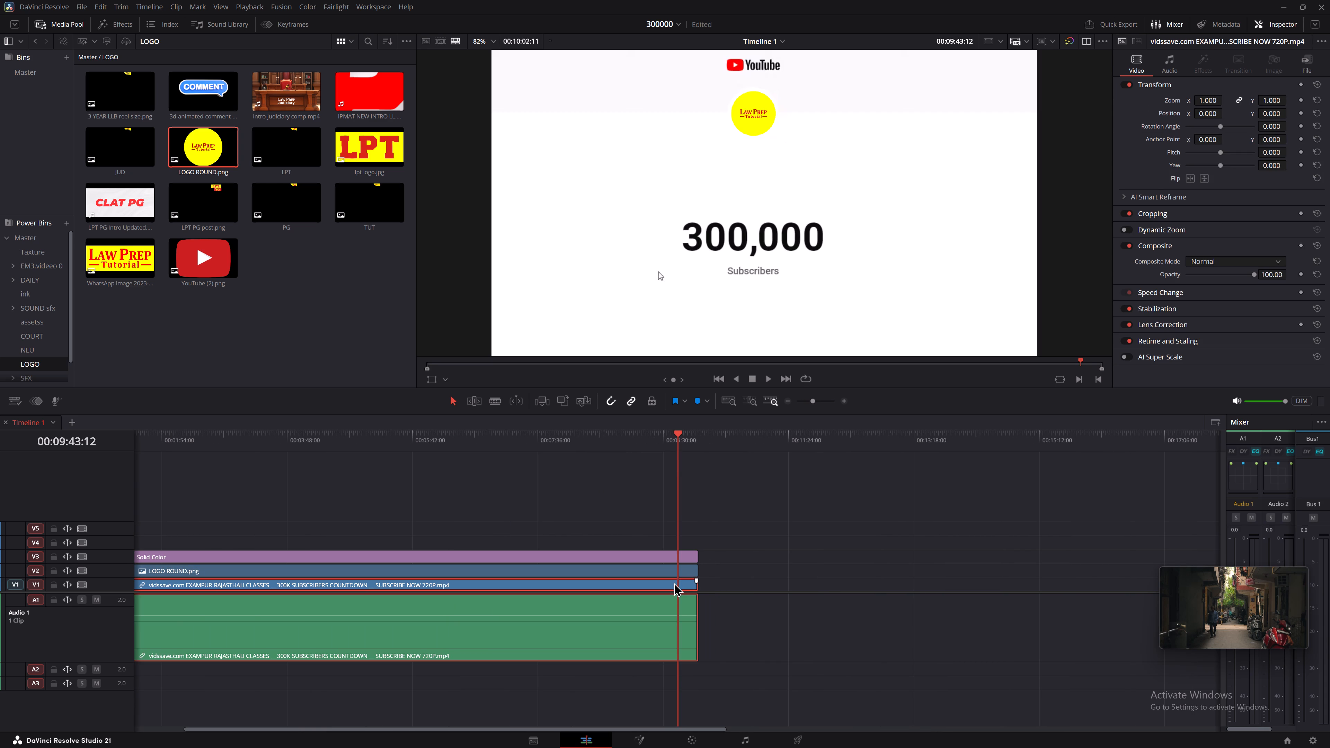
pyautogui.hotkey('ctrl', 'r')
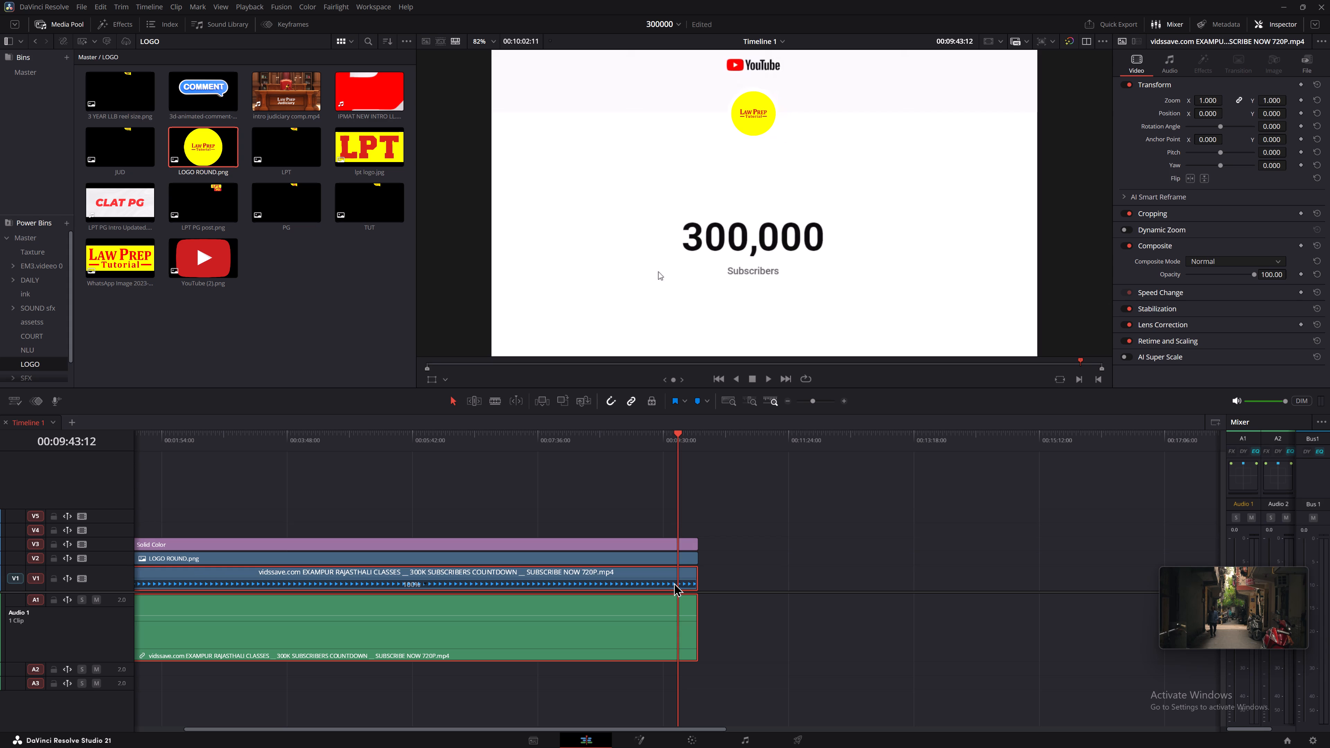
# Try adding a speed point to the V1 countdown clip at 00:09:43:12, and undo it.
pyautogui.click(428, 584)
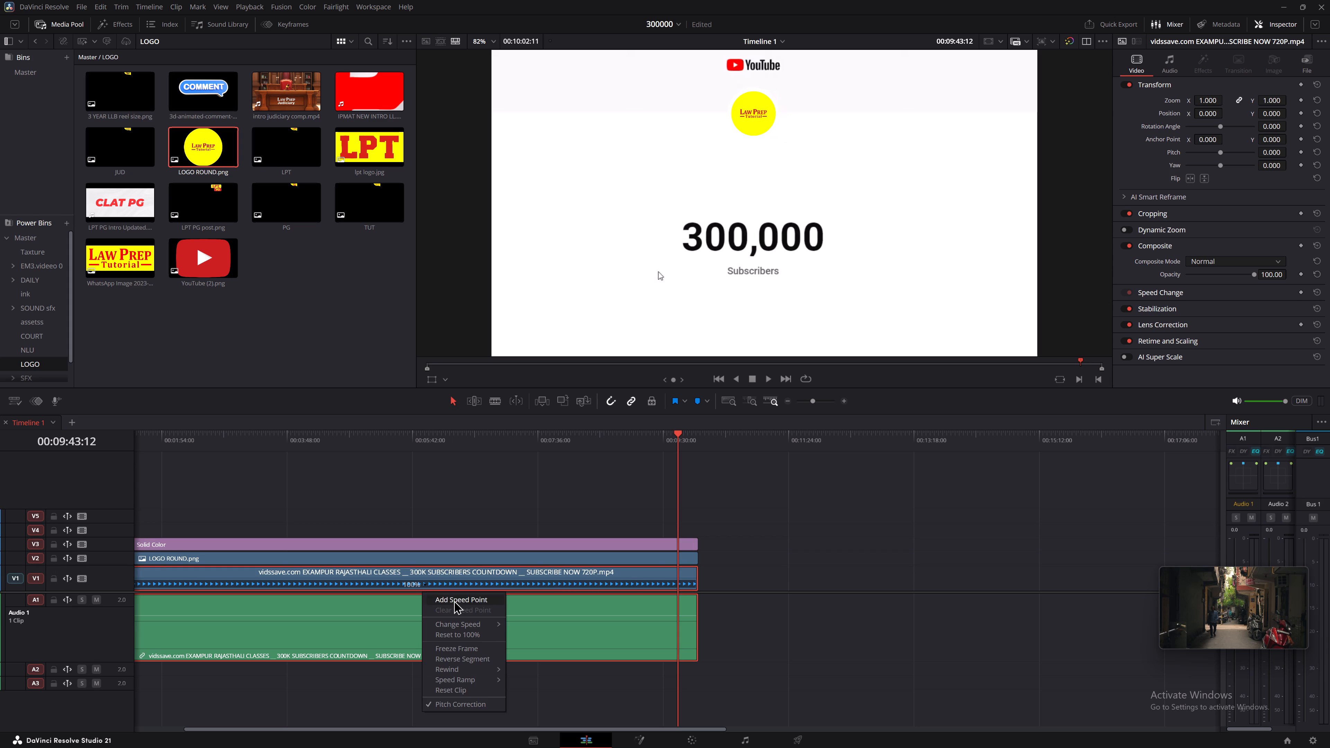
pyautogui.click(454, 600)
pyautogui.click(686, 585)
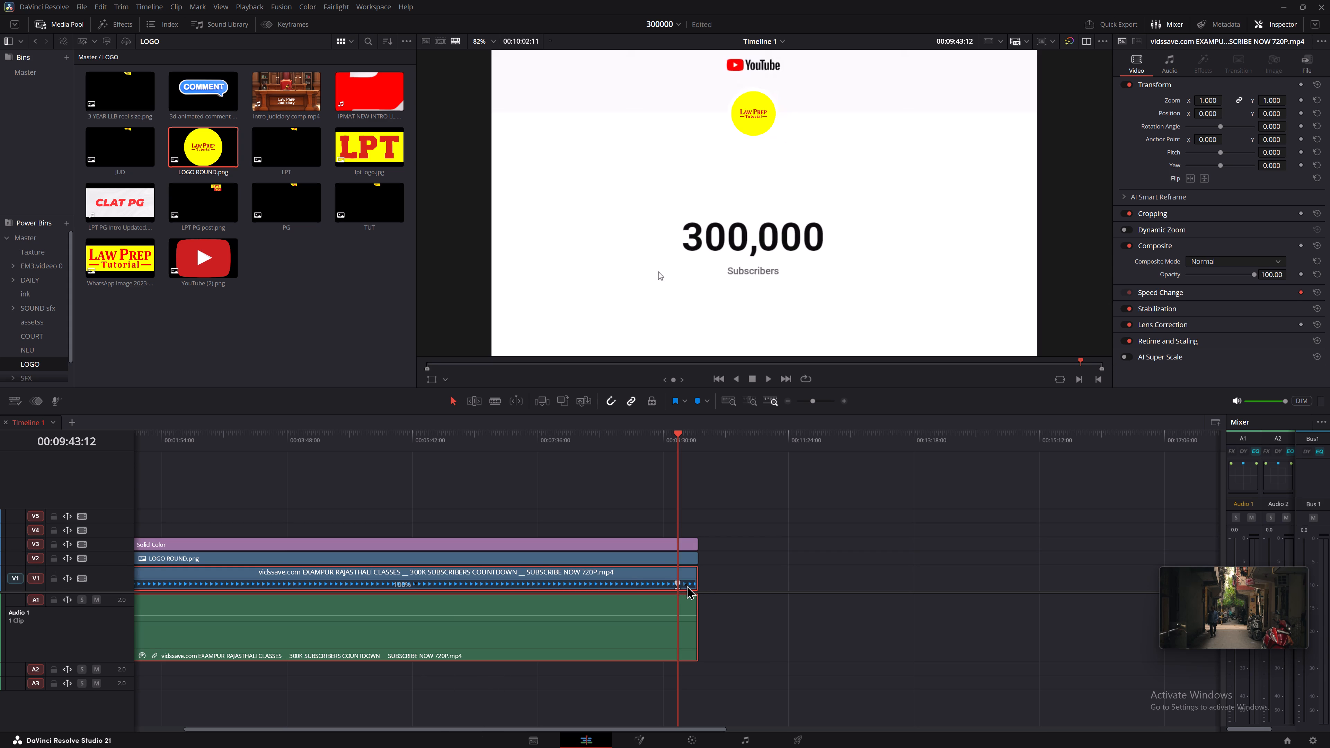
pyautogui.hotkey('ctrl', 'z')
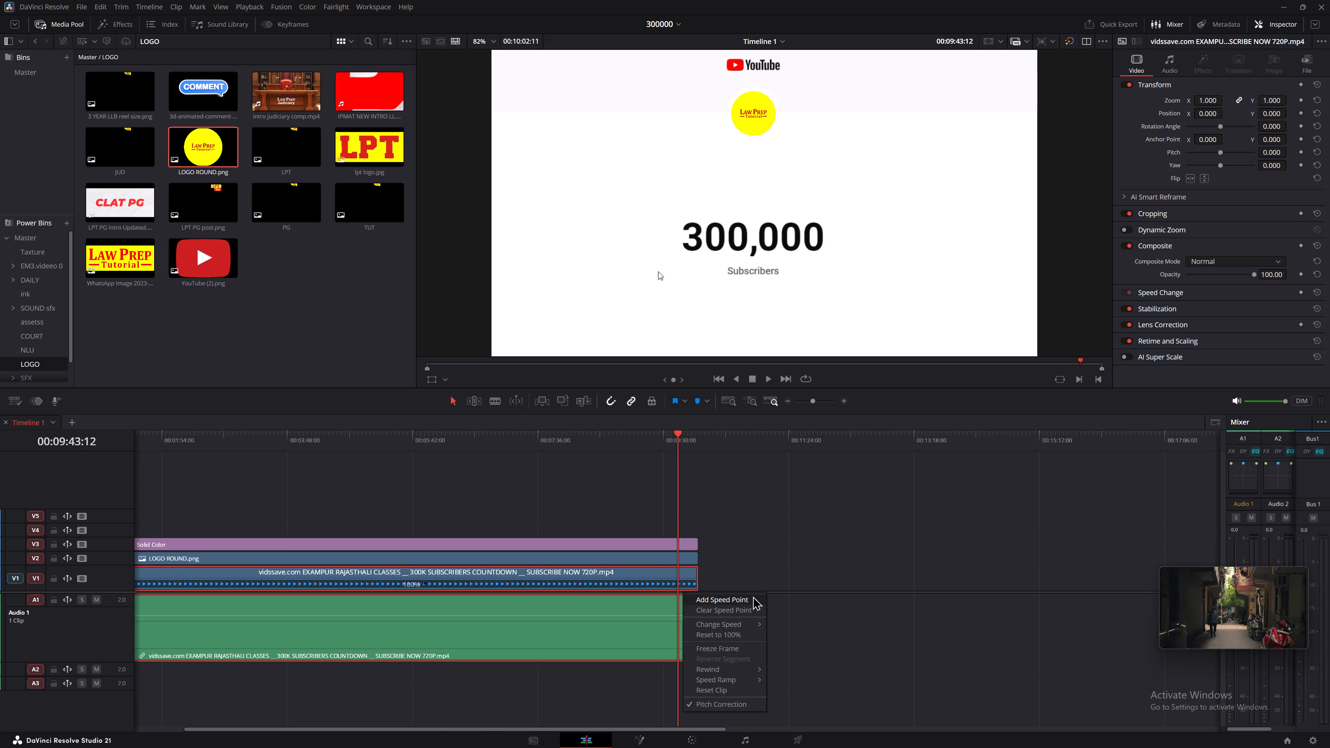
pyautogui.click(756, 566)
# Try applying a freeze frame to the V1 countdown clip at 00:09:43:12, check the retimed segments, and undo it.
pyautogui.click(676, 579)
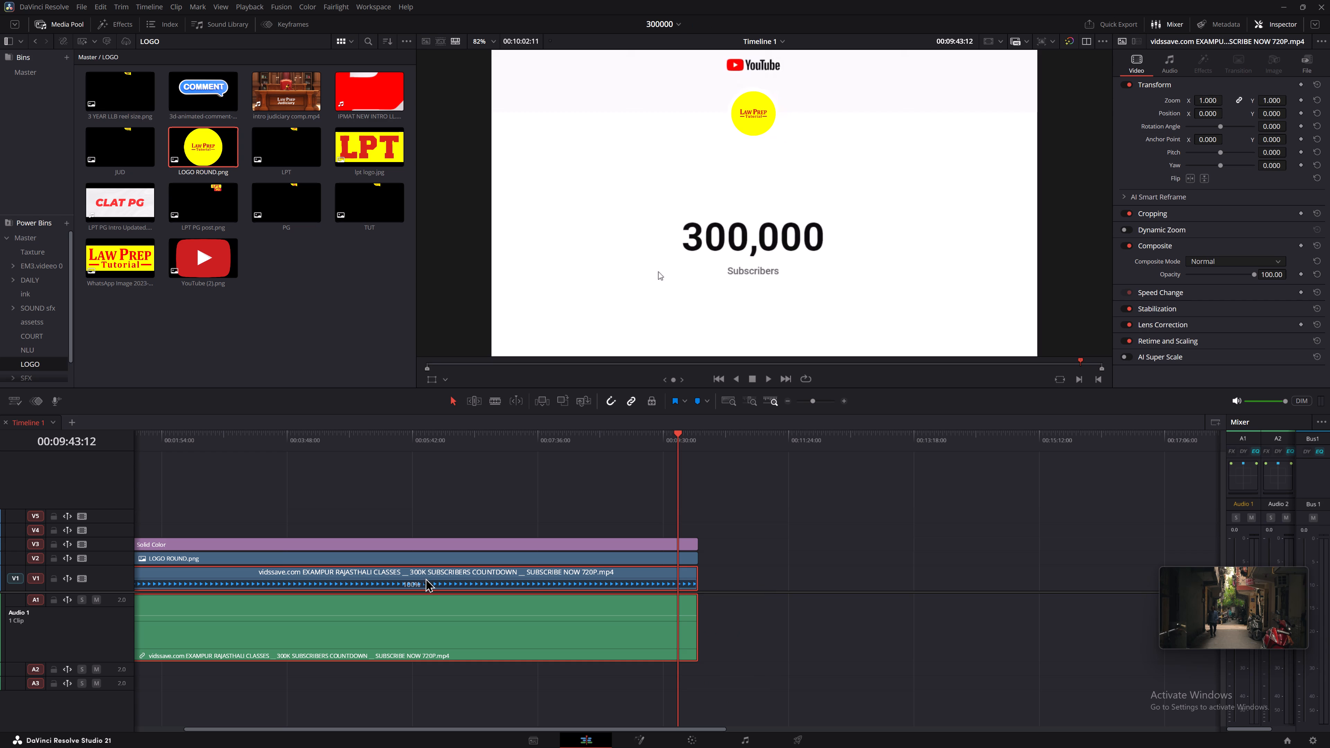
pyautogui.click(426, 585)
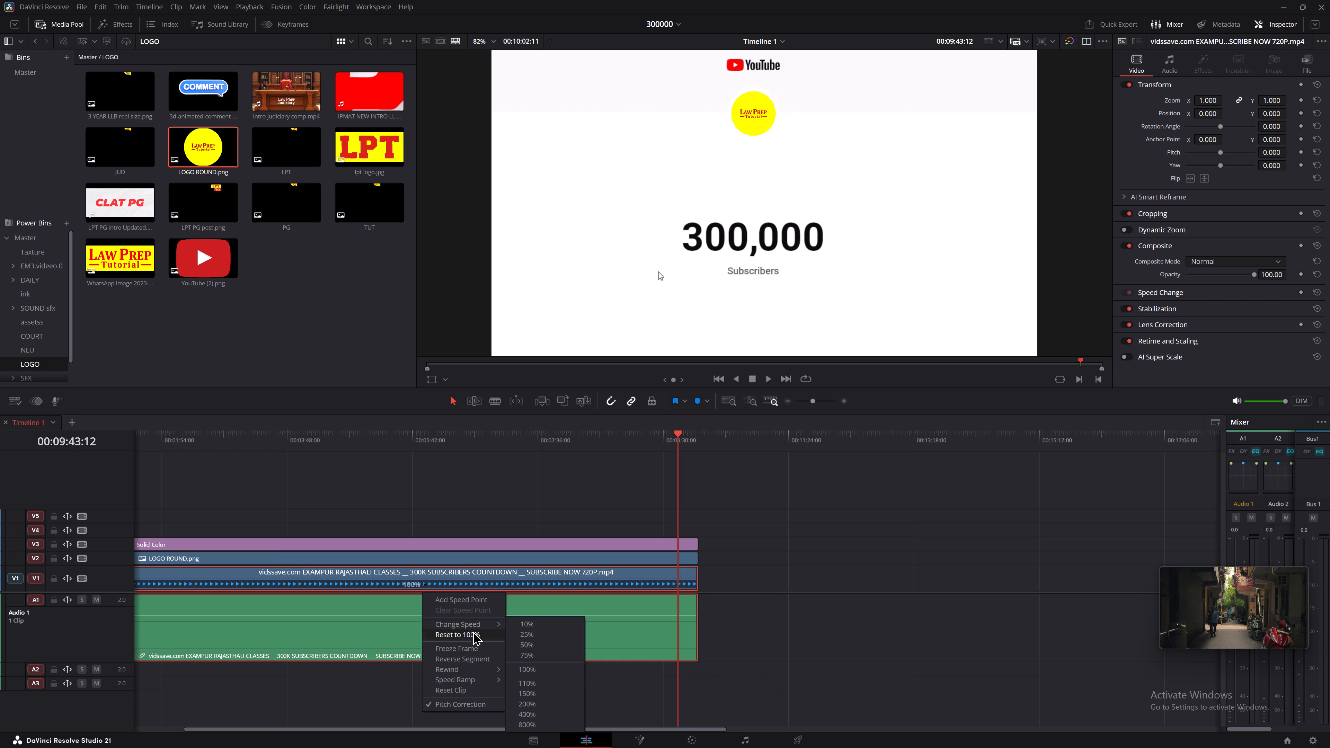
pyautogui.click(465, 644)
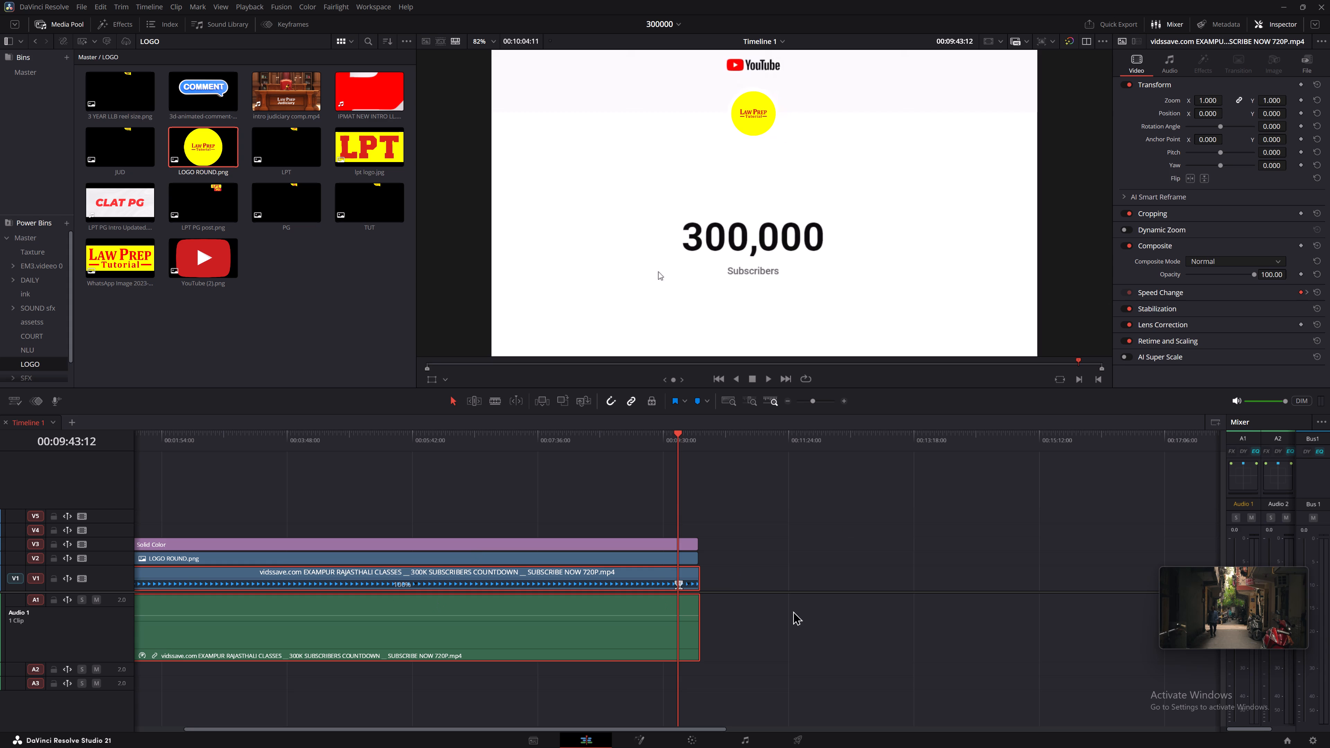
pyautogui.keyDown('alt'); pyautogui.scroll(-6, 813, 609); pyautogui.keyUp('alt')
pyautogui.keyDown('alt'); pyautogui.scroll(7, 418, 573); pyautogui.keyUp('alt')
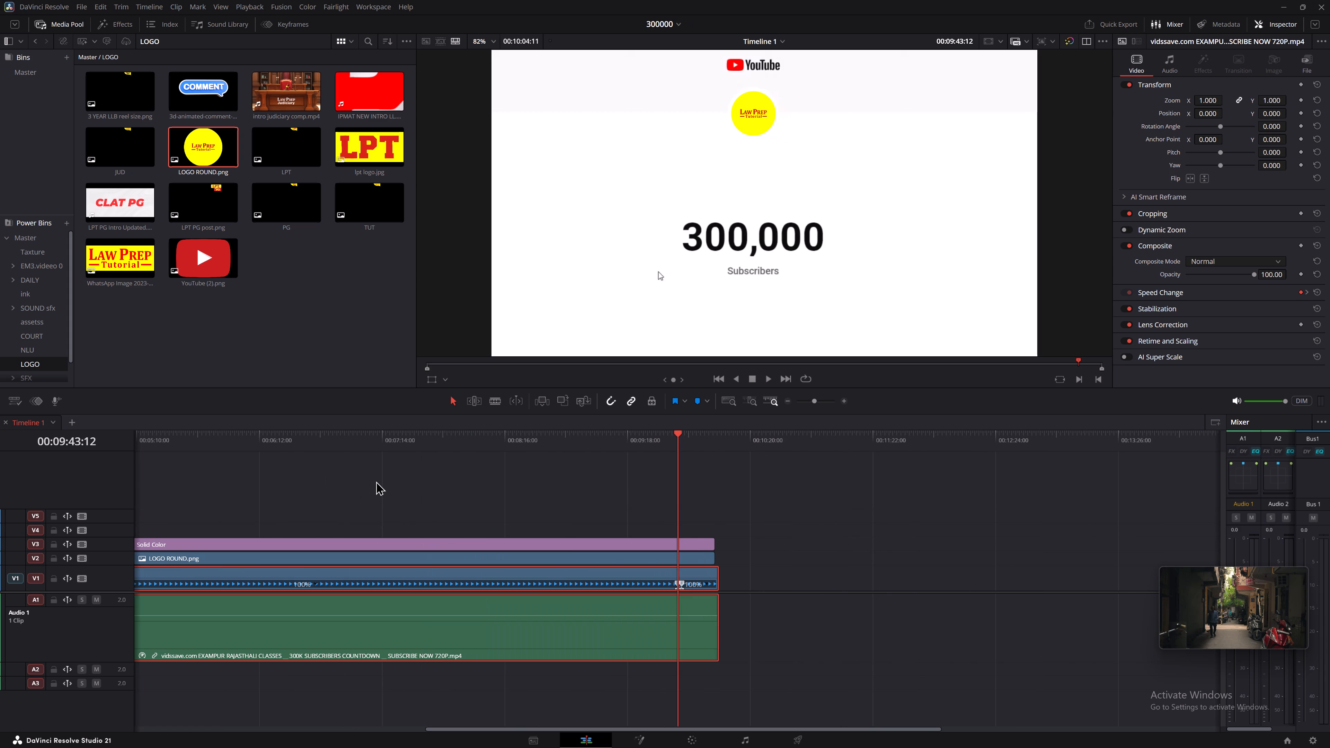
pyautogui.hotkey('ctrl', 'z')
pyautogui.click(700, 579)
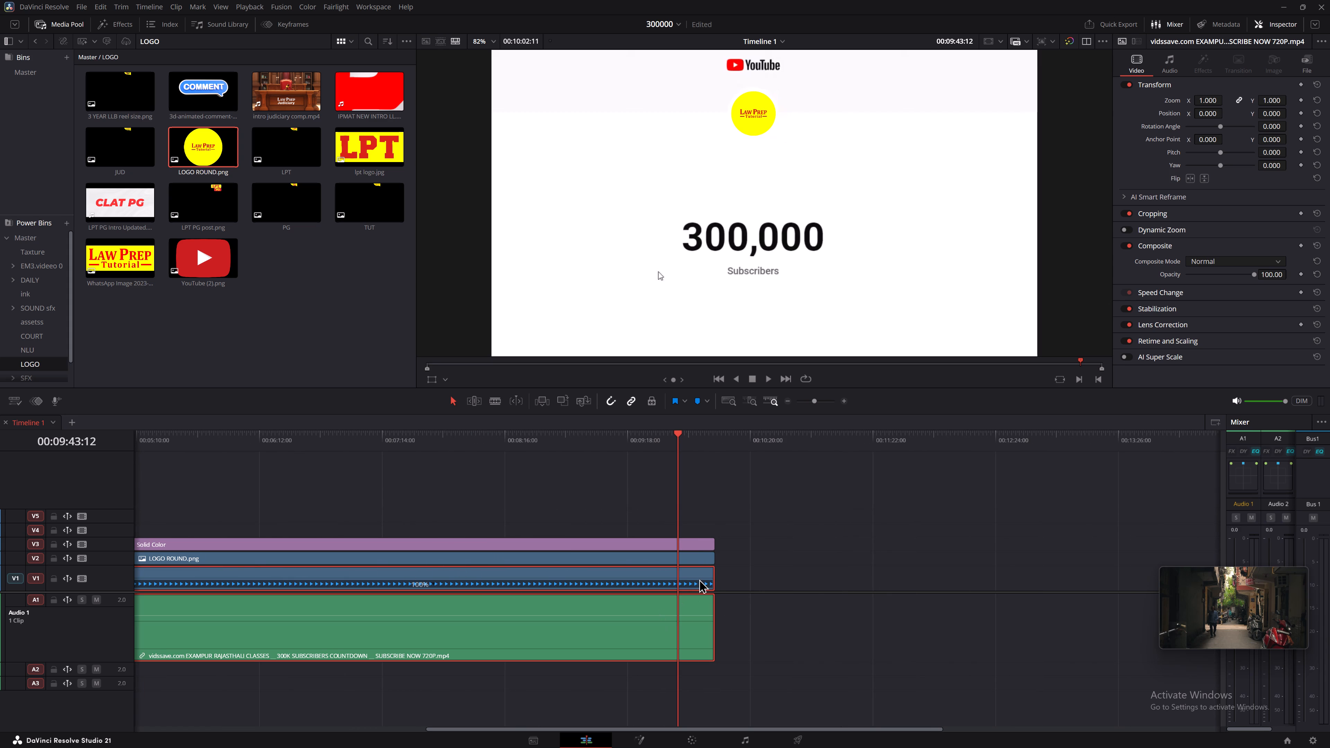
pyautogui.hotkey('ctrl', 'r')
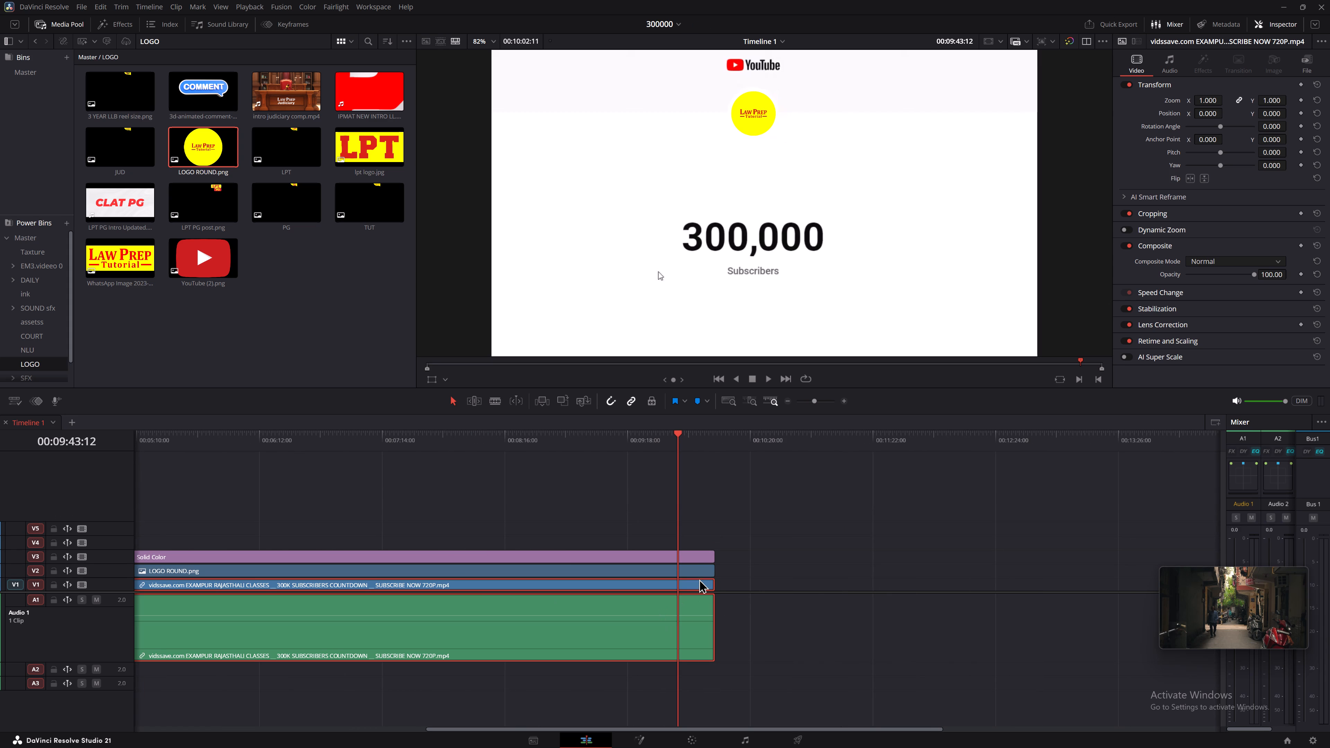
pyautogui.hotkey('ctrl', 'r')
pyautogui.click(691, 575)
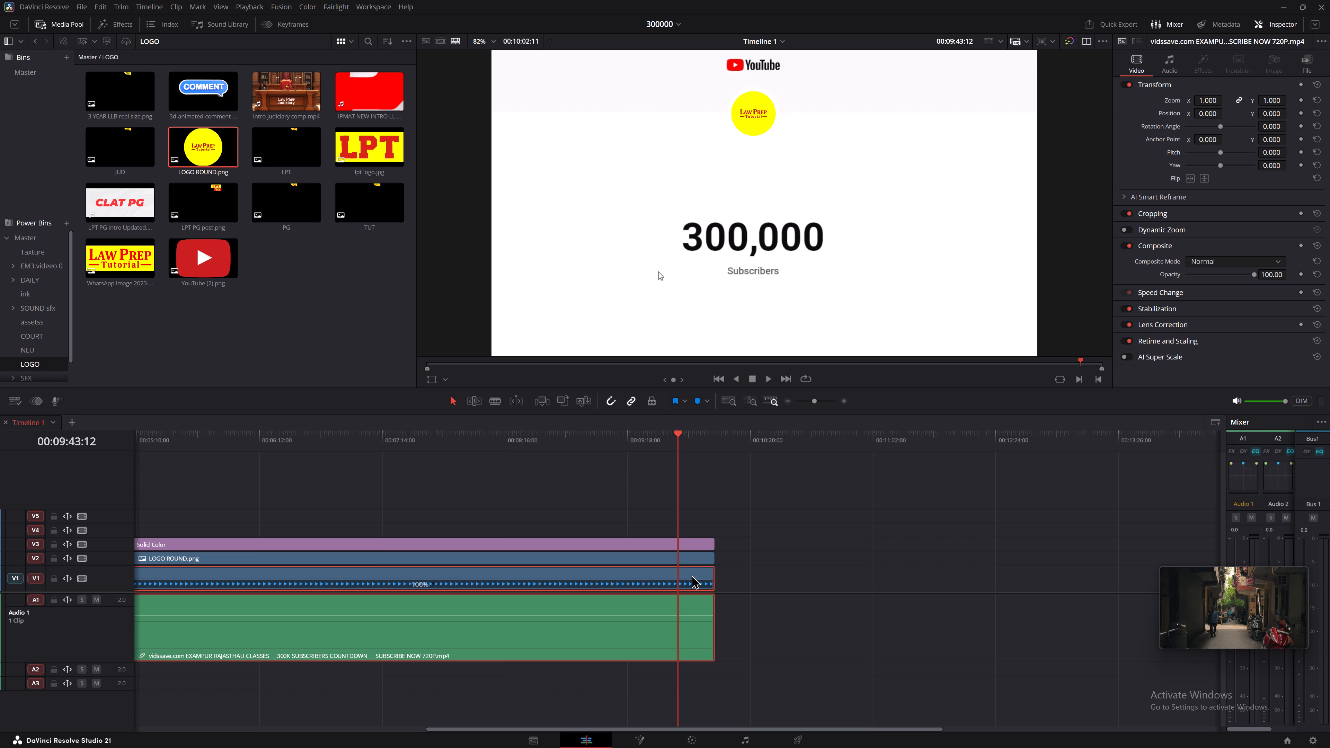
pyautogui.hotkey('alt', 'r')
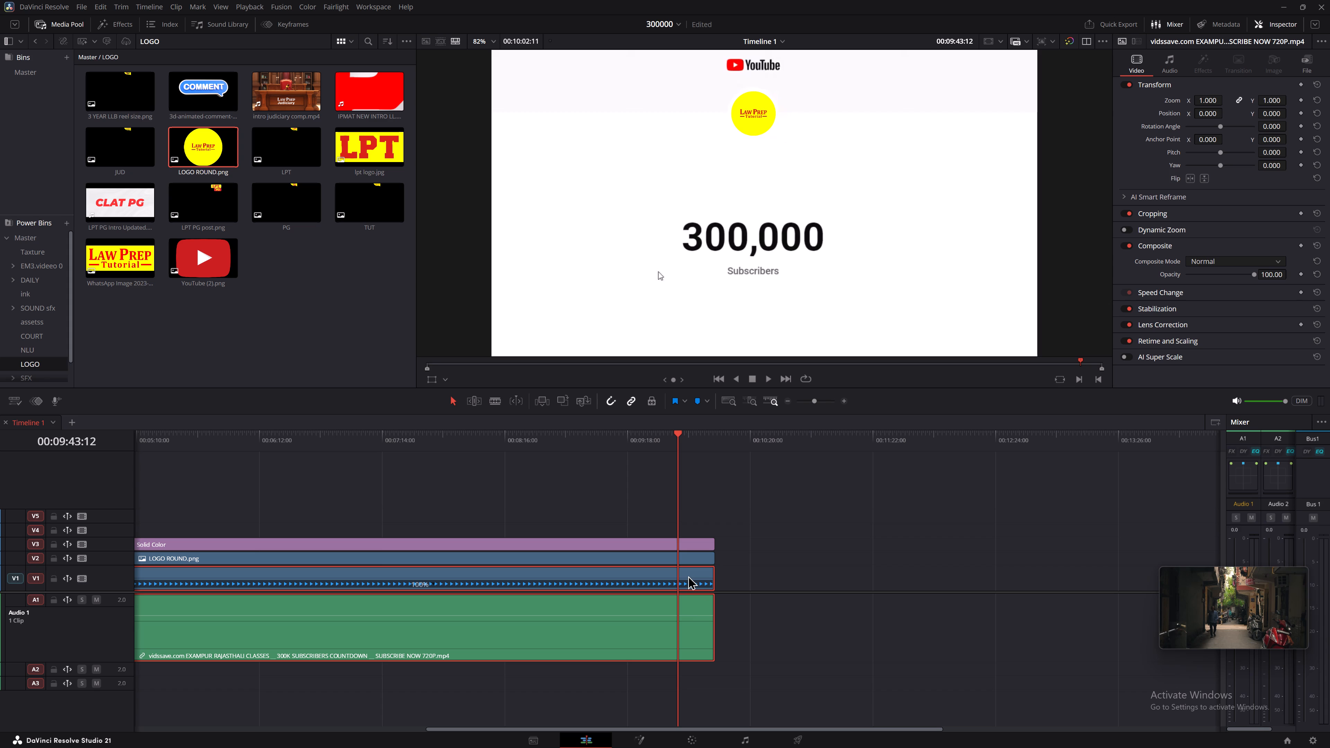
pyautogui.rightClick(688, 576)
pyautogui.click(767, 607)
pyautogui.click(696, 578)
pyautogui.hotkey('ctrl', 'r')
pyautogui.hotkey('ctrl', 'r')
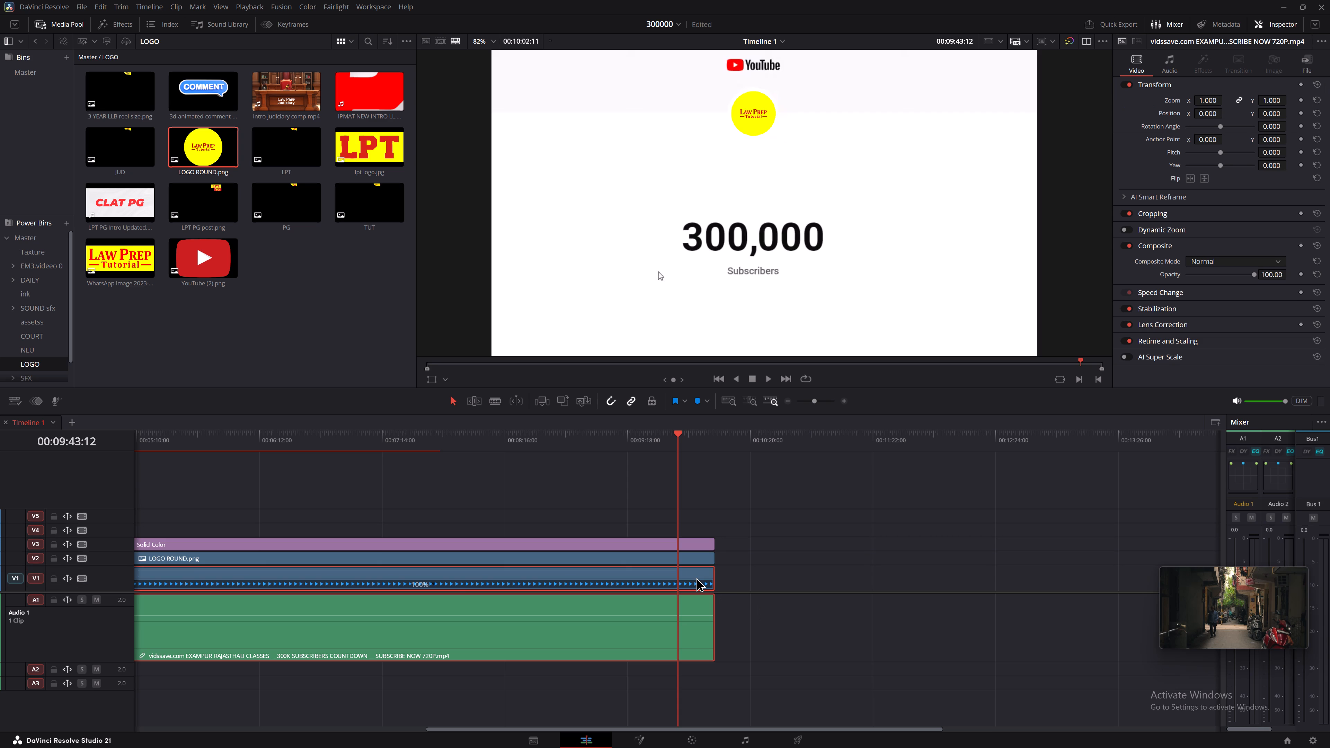
# Add a speed point to the V1 countdown clip at 00:09:43:12.
pyautogui.click(434, 584)
pyautogui.click(461, 599)
# Apply a freeze frame to the V1 countdown clip at the 300,000 frame, 00:09:43:12.
pyautogui.keyDown('alt'); pyautogui.scroll(6, 831, 582); pyautogui.keyUp('alt')
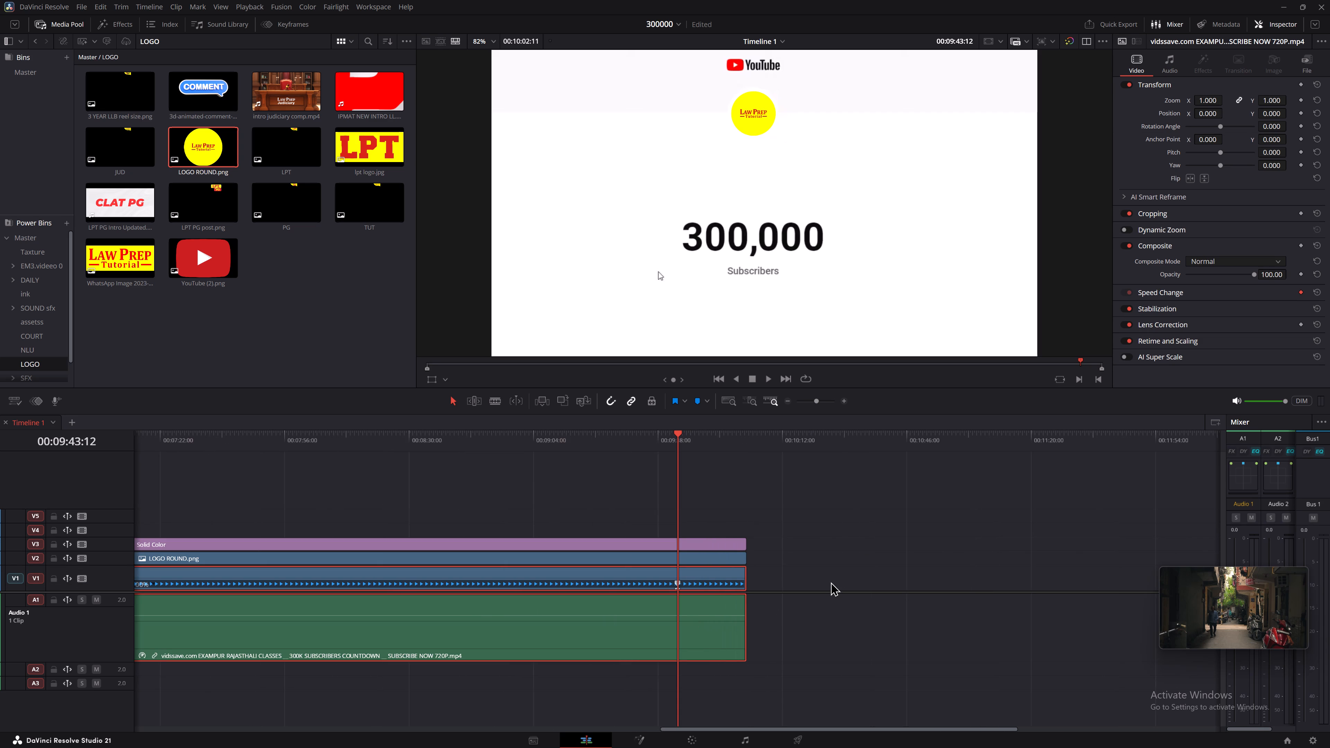
pyautogui.keyDown('alt'); pyautogui.scroll(14, 831, 582); pyautogui.keyUp('alt')
pyautogui.keyDown('ctrl'); pyautogui.scroll(-5, 1001, 571); pyautogui.keyUp('ctrl')
pyautogui.keyDown('ctrl'); pyautogui.scroll(-5, 957, 592); pyautogui.keyUp('ctrl')
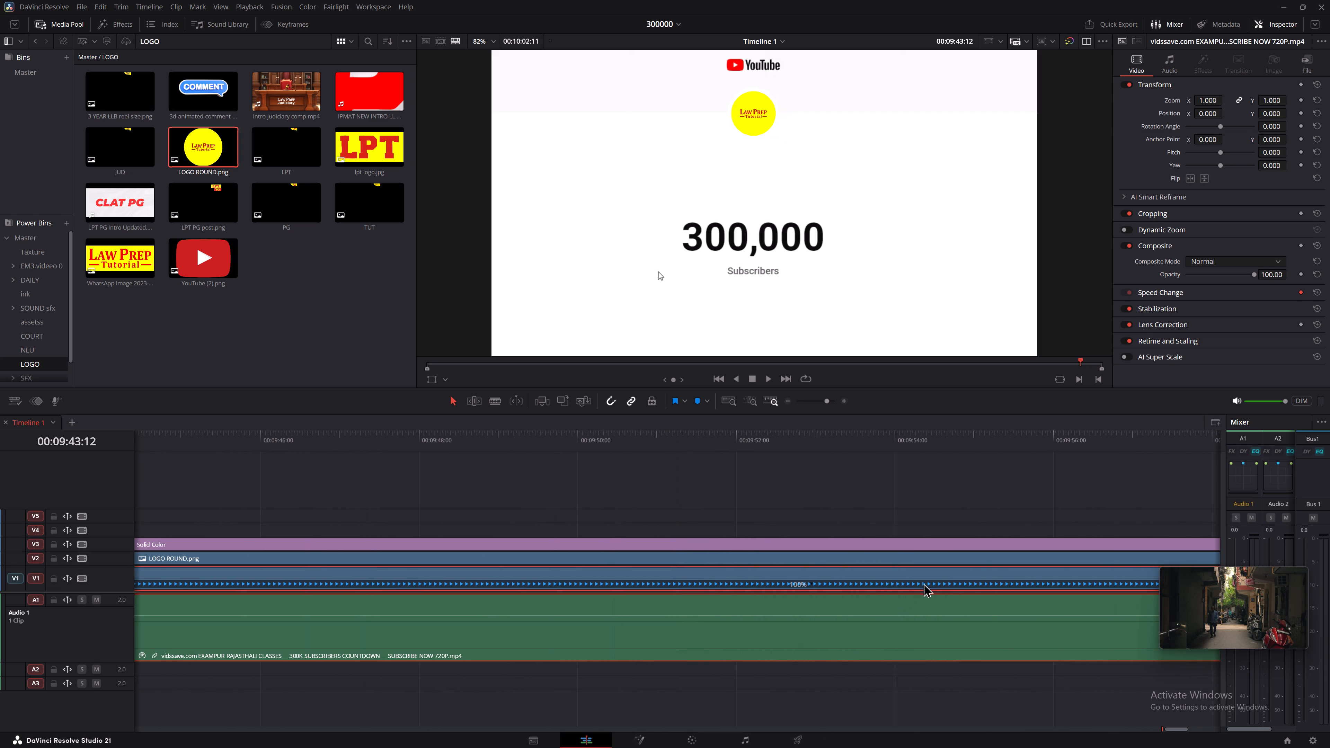
pyautogui.keyDown('alt'); pyautogui.scroll(-6, 902, 579); pyautogui.keyUp('alt')
pyautogui.keyDown('alt'); pyautogui.scroll(-5, 814, 583); pyautogui.keyUp('alt')
pyautogui.click(724, 584)
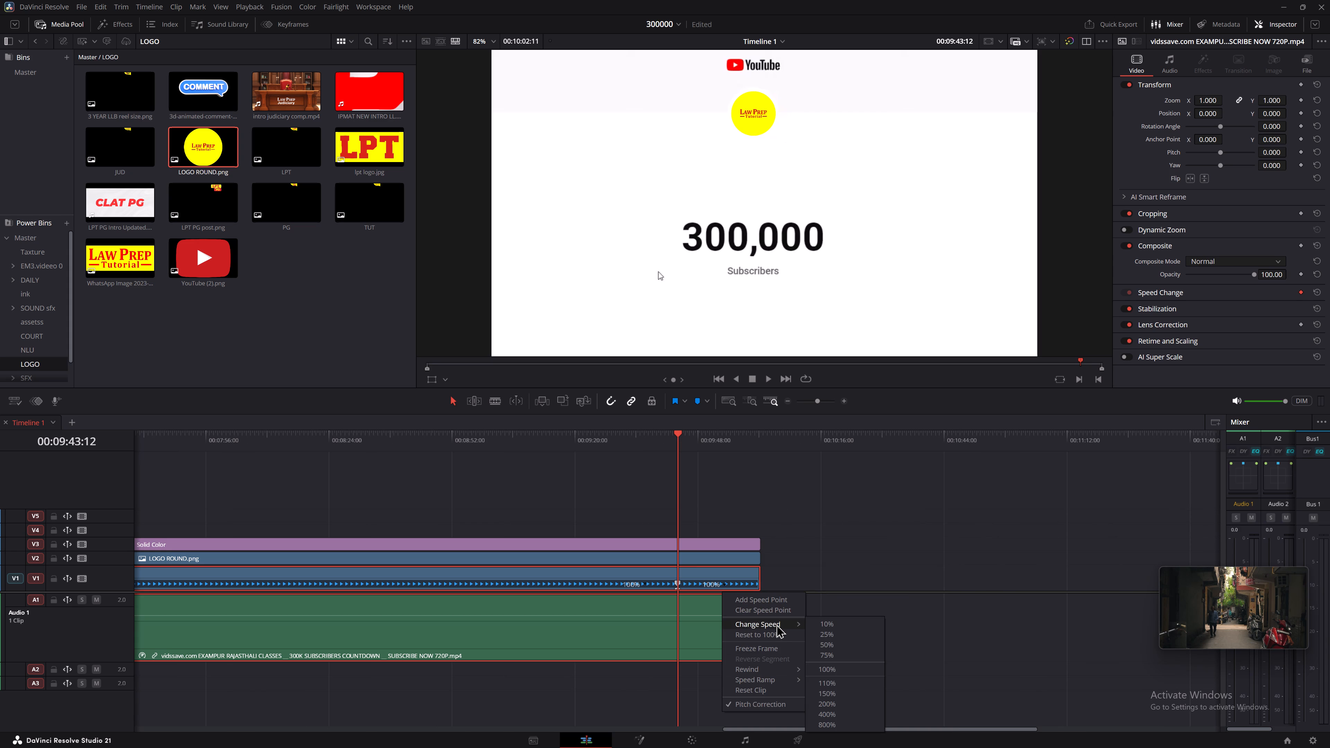
pyautogui.click(777, 647)
# Enlarge the V1 track's height and stretch the end of the 300,000 freeze-frame segment past the 00:11:30:00 mark.
pyautogui.moveTo(686, 582); pyautogui.dragTo(737, 581)
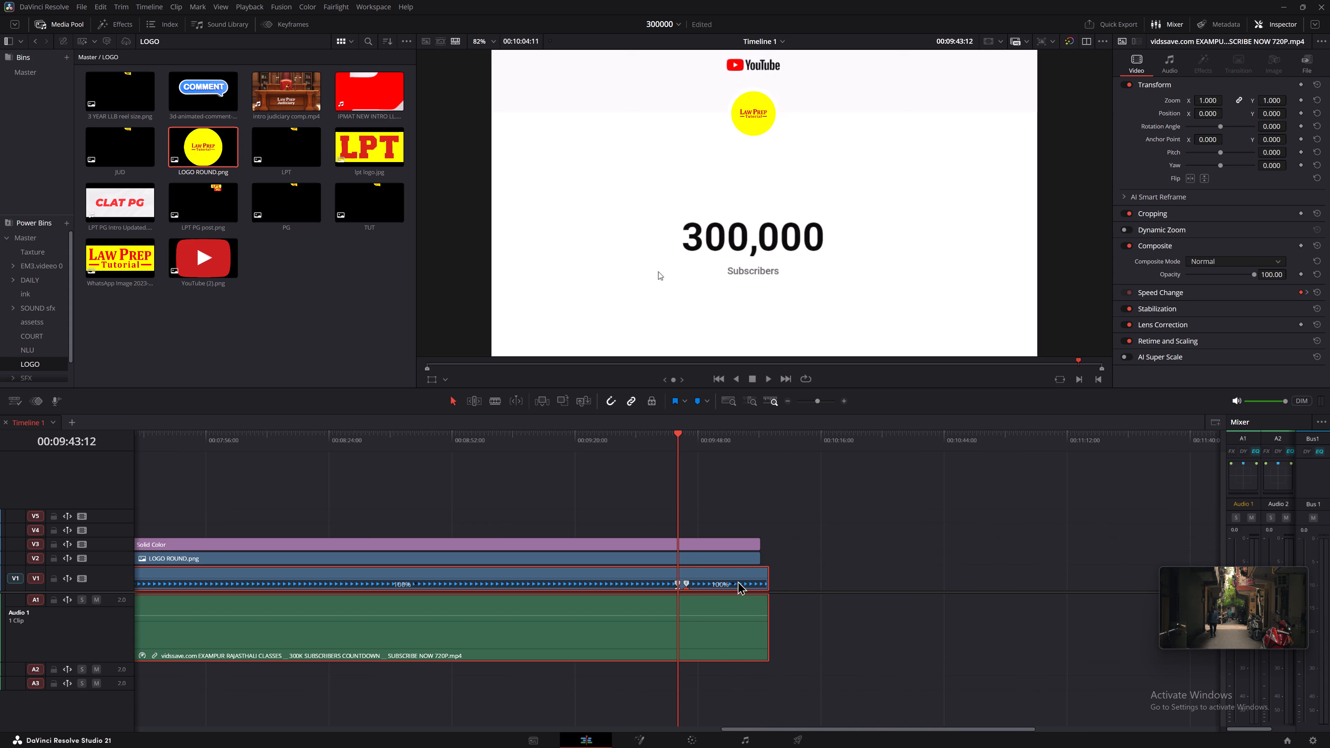
pyautogui.moveTo(737, 581); pyautogui.dragTo(748, 579)
pyautogui.keyDown('alt'); pyautogui.scroll(5, 713, 583); pyautogui.keyUp('alt')
pyautogui.moveTo(106, 566); pyautogui.dragTo(111, 498)
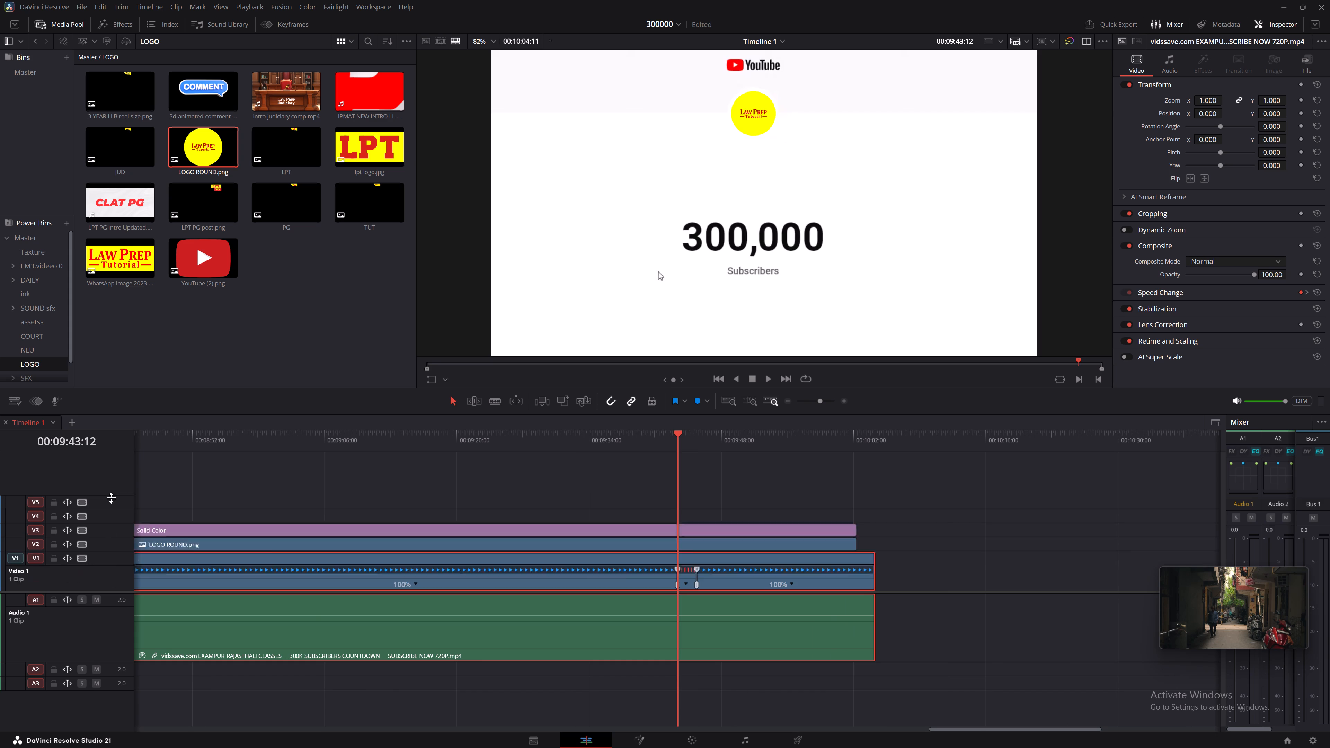
pyautogui.moveTo(111, 498); pyautogui.dragTo(111, 458)
pyautogui.keyDown('alt'); pyautogui.scroll(-4, 698, 590); pyautogui.keyUp('alt')
pyautogui.moveTo(686, 584); pyautogui.dragTo(938, 571)
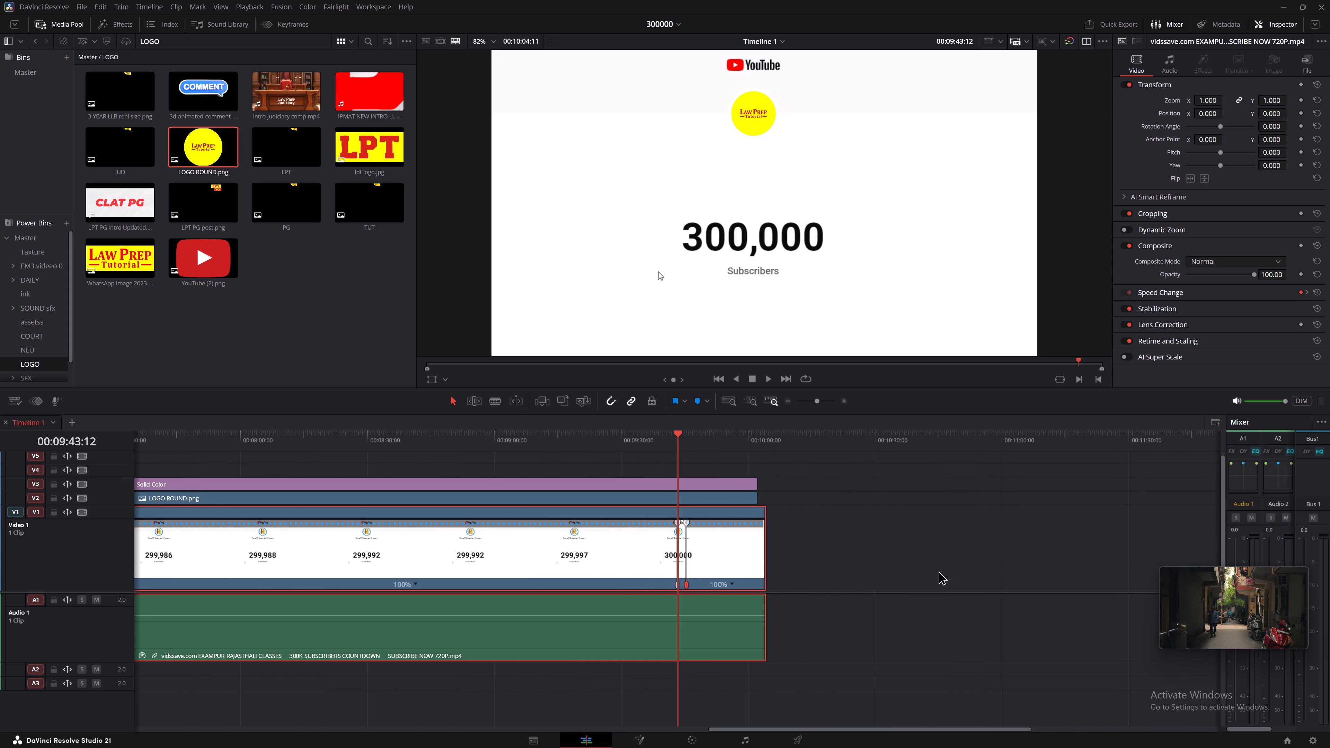
pyautogui.moveTo(938, 571); pyautogui.dragTo(964, 570)
pyautogui.moveTo(685, 522); pyautogui.dragTo(1329, 486)
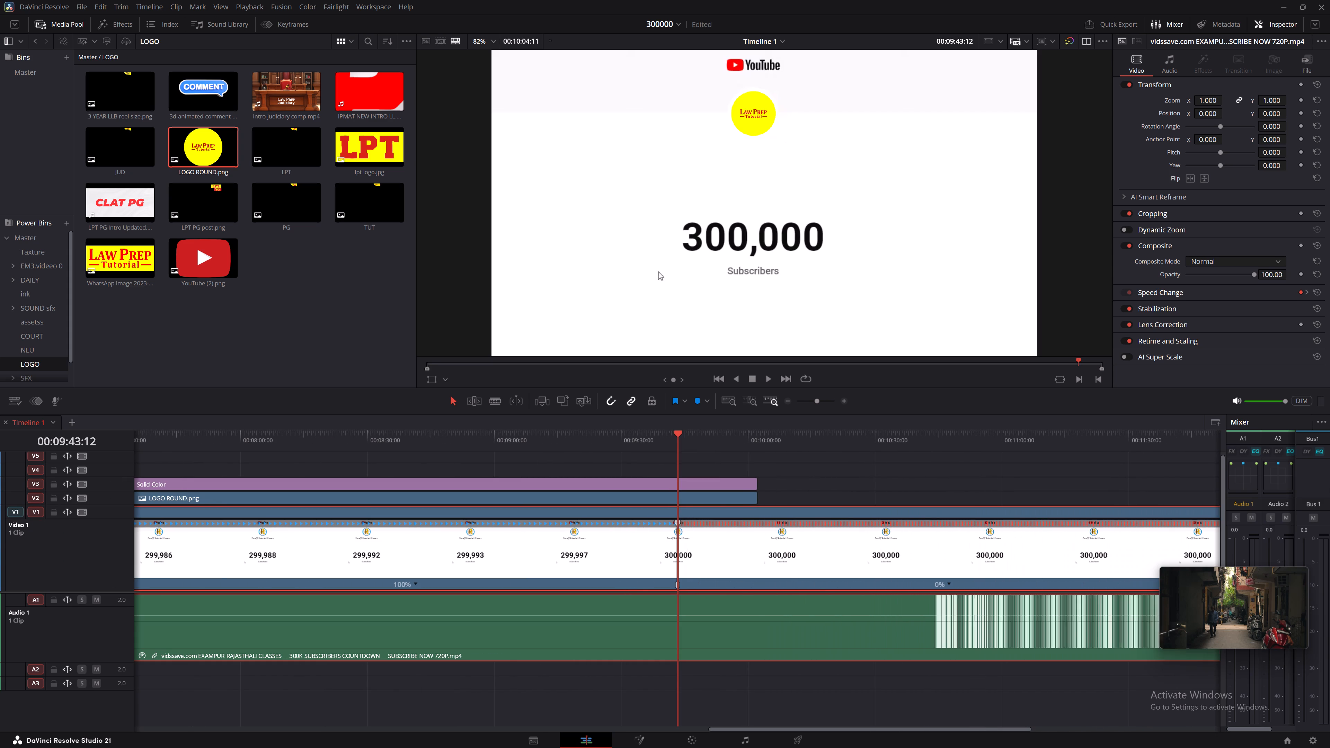
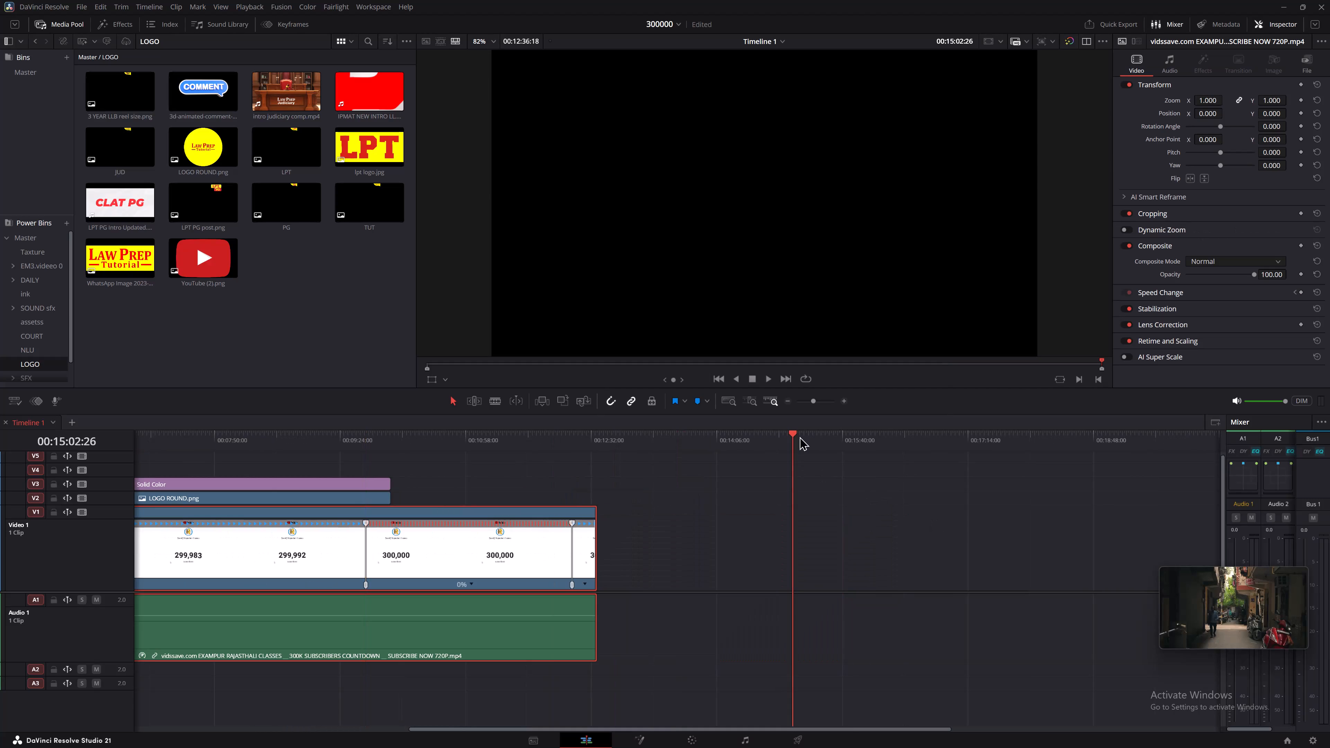
# Place the playhead at 00:30:14:10 and stretch the V1 countdown's 300,000 freeze-frame segment past it, ending the clip at about 00:32:30.
pyautogui.moveTo(864, 449); pyautogui.dragTo(1086, 446)
pyautogui.keyDown('alt'); pyautogui.scroll(-3, 882, 579); pyautogui.keyUp('alt')
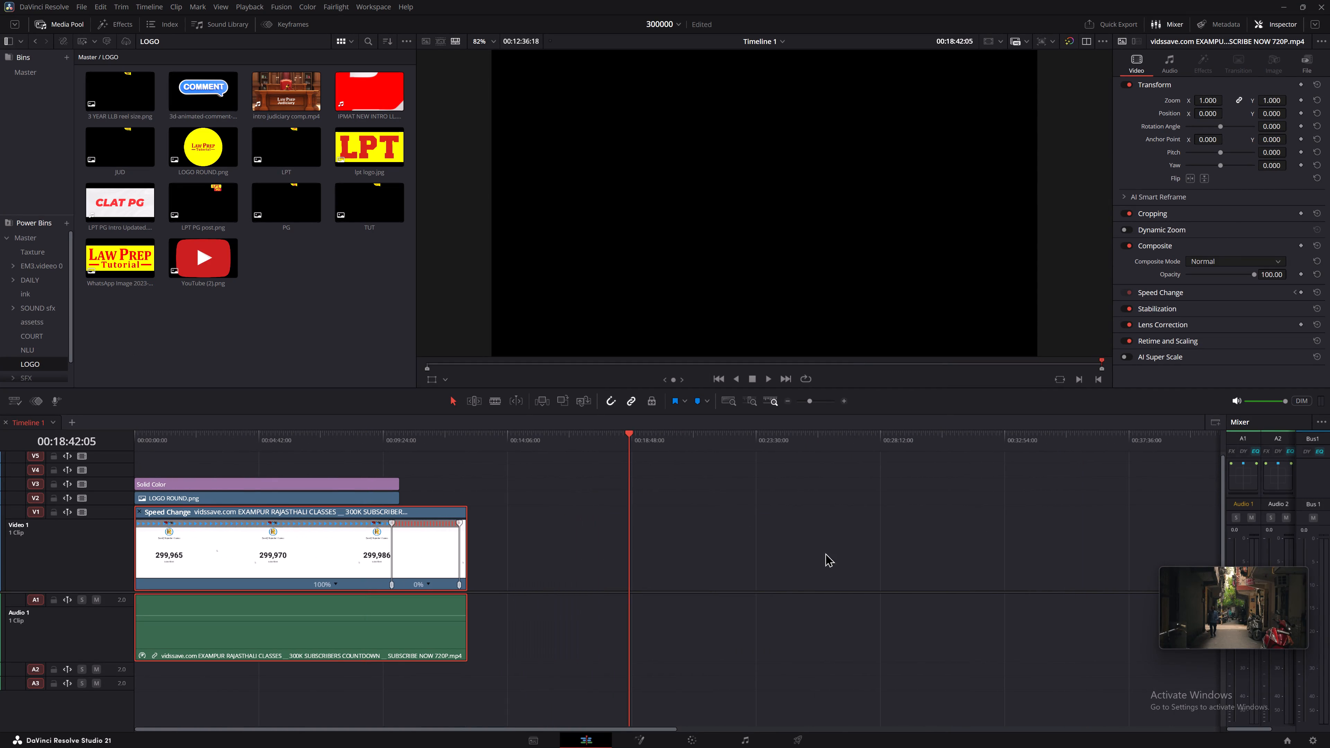
pyautogui.moveTo(835, 436); pyautogui.dragTo(1118, 450)
pyautogui.keyDown('alt'); pyautogui.scroll(-4, 955, 498); pyautogui.keyUp('alt')
pyautogui.moveTo(684, 436); pyautogui.dragTo(673, 441)
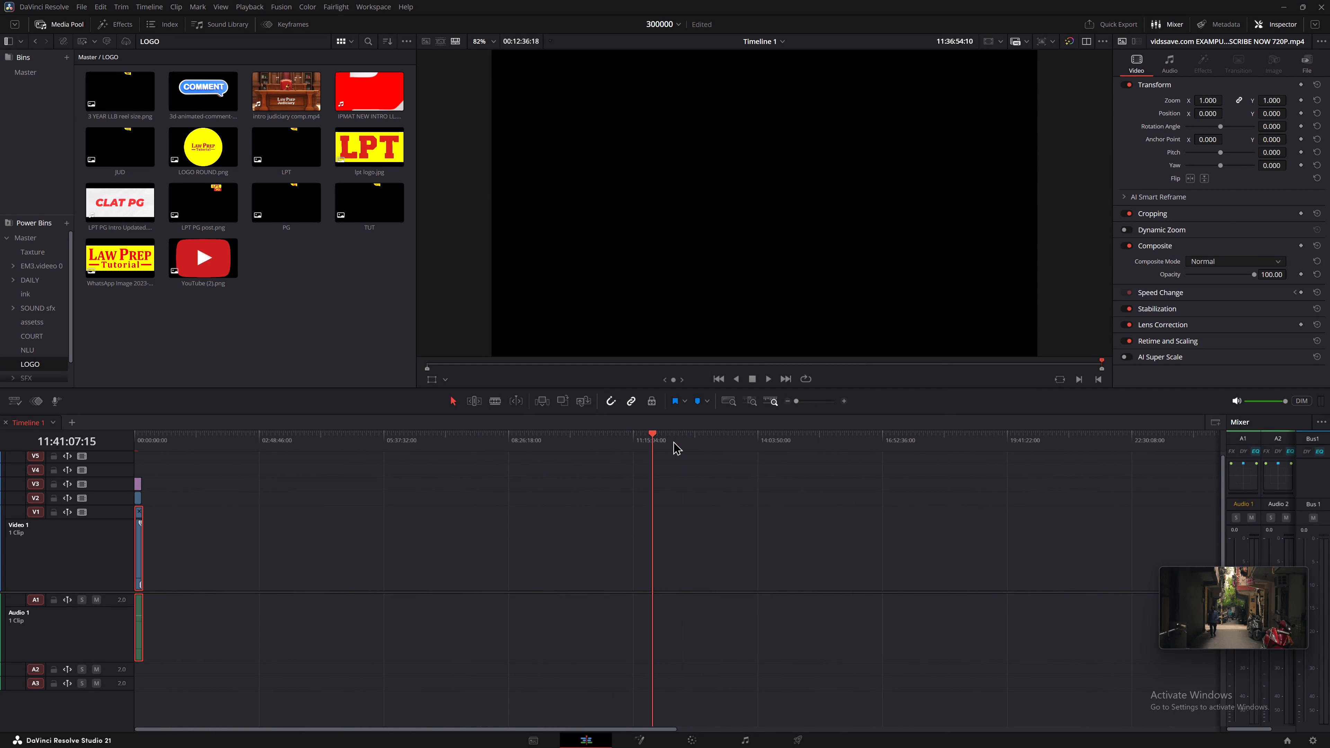
pyautogui.moveTo(673, 441); pyautogui.dragTo(263, 465)
pyautogui.keyDown('ctrl'); pyautogui.scroll(5, 660, 540); pyautogui.keyUp('ctrl')
pyautogui.keyDown('alt'); pyautogui.scroll(3, 551, 532); pyautogui.keyUp('alt')
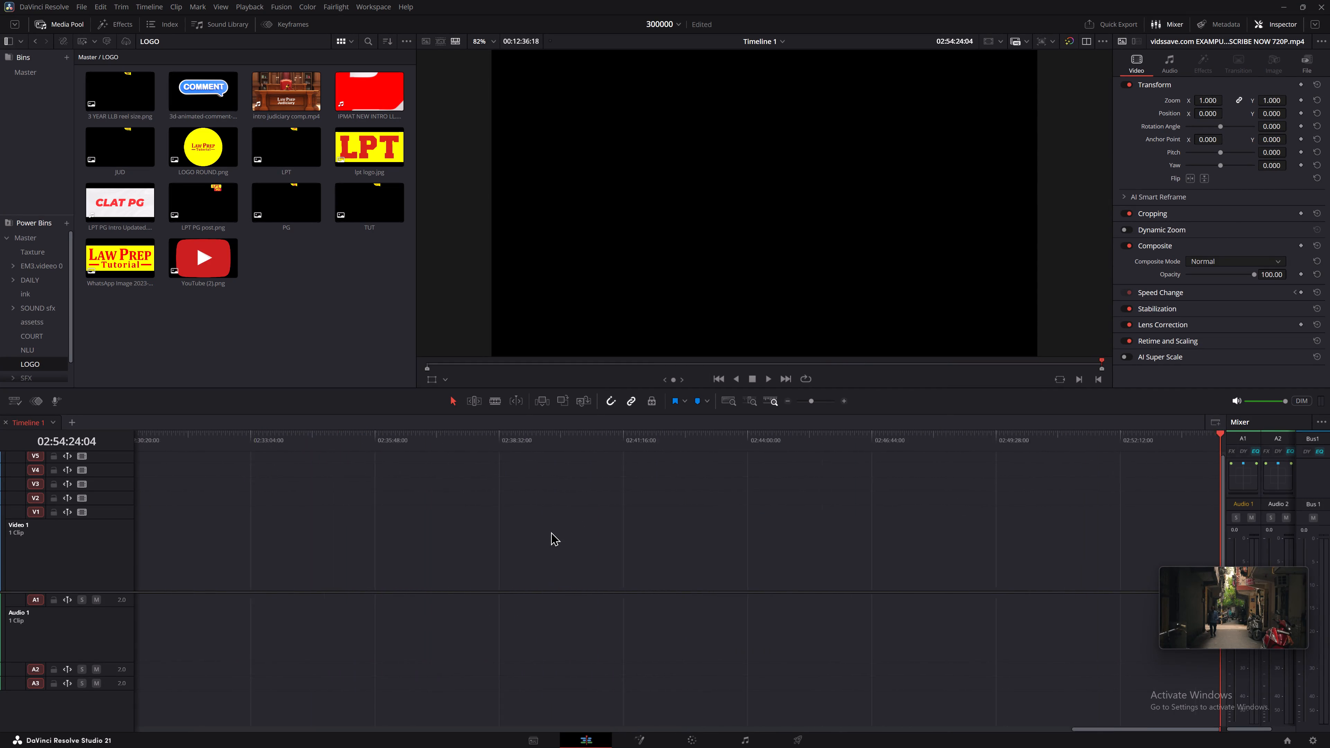
pyautogui.keyDown('alt'); pyautogui.scroll(3, 551, 532); pyautogui.keyUp('alt')
pyautogui.keyDown('ctrl'); pyautogui.scroll(6, 671, 521); pyautogui.keyUp('ctrl')
pyautogui.keyDown('ctrl'); pyautogui.scroll(6, 276, 506); pyautogui.keyUp('ctrl')
pyautogui.keyDown('alt'); pyautogui.scroll(-4, 275, 502); pyautogui.keyUp('alt')
pyautogui.scroll(7, 469, 491)
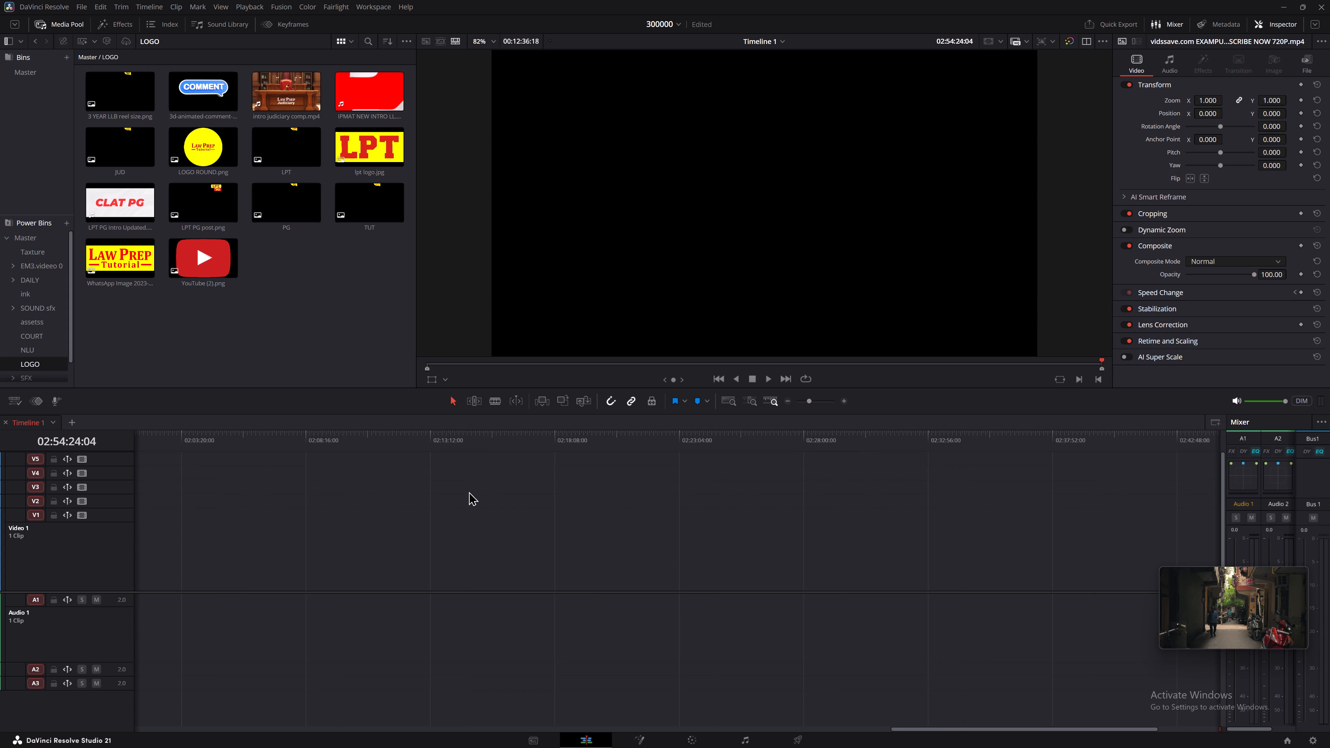
pyautogui.keyDown('alt'); pyautogui.moveTo(235, 448); pyautogui.dragTo(94, 456); pyautogui.keyUp('alt')
pyautogui.keyDown('alt'); pyautogui.scroll(-5, 438, 565); pyautogui.keyUp('alt')
pyautogui.keyDown('ctrl'); pyautogui.scroll(3, 559, 531); pyautogui.keyUp('ctrl')
pyautogui.moveTo(130, 436); pyautogui.dragTo(142, 438)
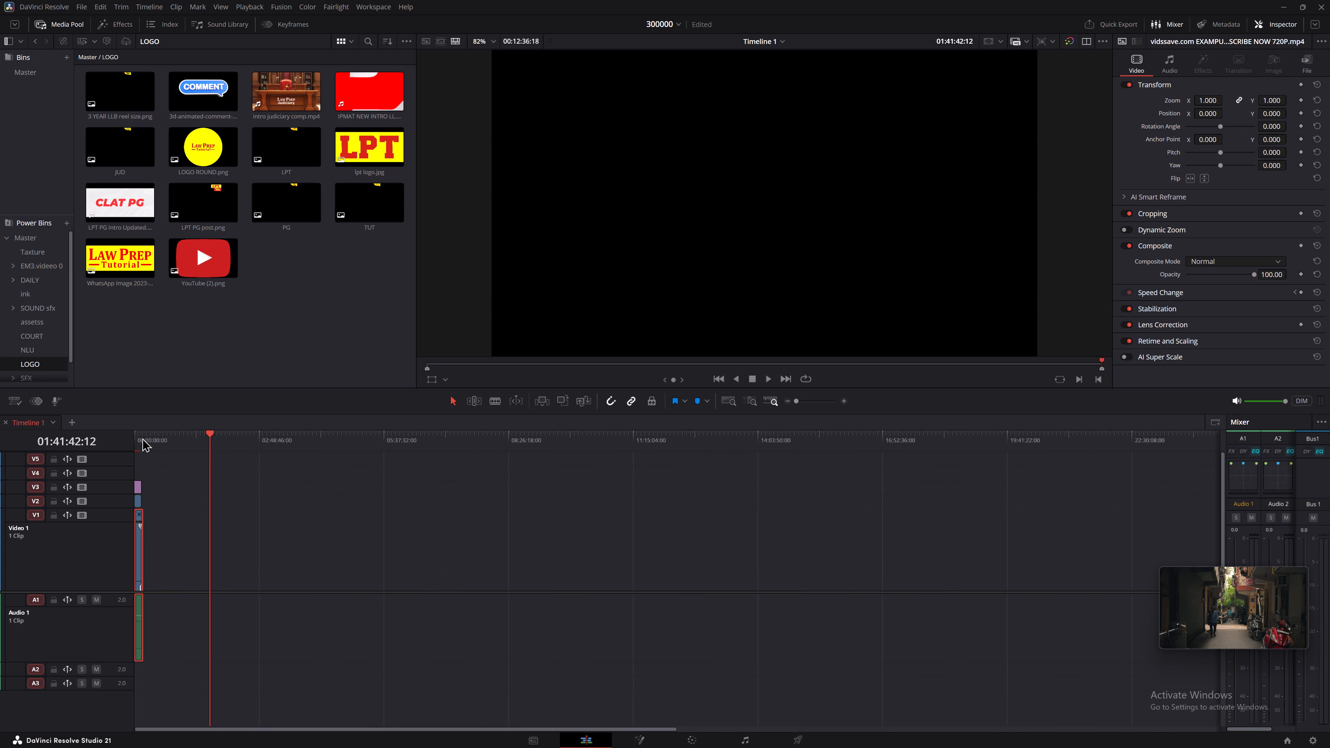
pyautogui.moveTo(142, 438); pyautogui.dragTo(158, 438)
pyautogui.moveTo(158, 436); pyautogui.dragTo(157, 443)
pyautogui.keyDown('alt'); pyautogui.scroll(11, 374, 525); pyautogui.keyUp('alt')
pyautogui.keyDown('alt'); pyautogui.scroll(-3, 374, 525); pyautogui.keyUp('alt')
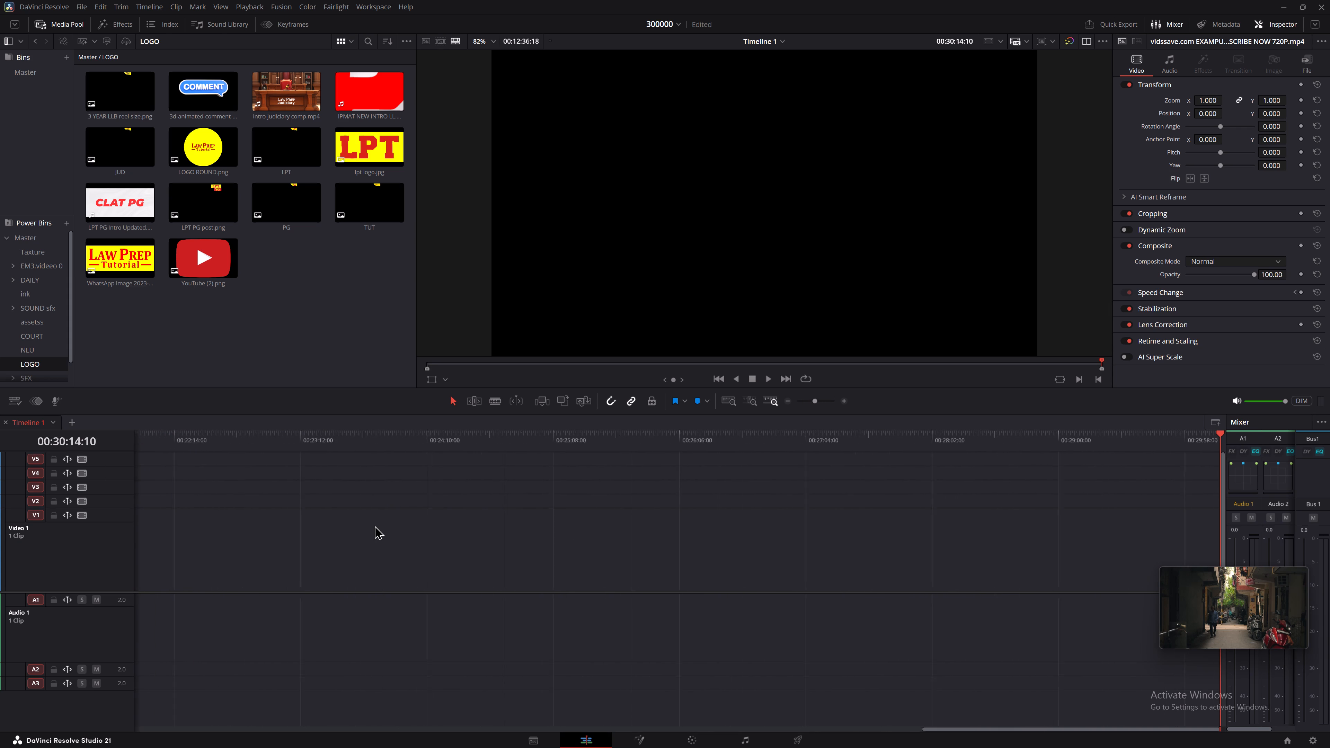
pyautogui.keyDown('alt'); pyautogui.scroll(-4, 374, 525); pyautogui.keyUp('alt')
pyautogui.keyDown('ctrl'); pyautogui.scroll(5, 814, 701); pyautogui.keyUp('ctrl')
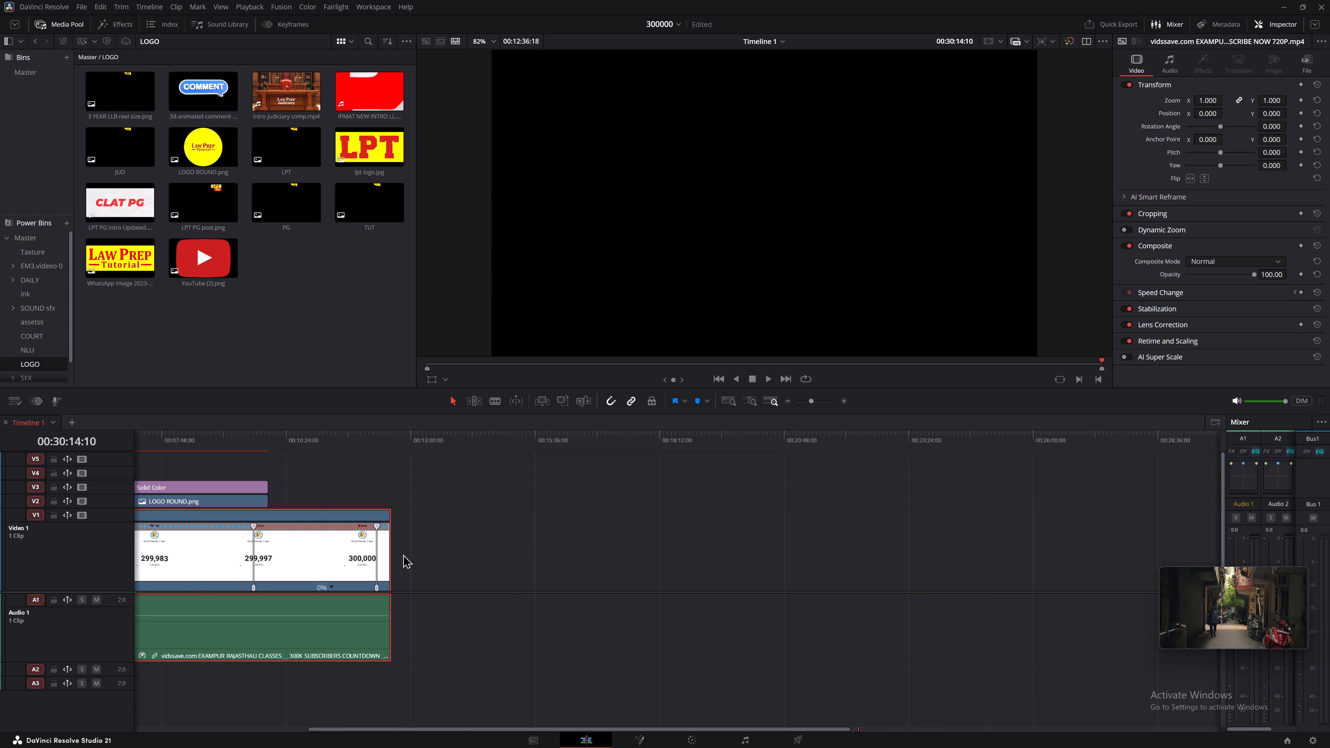
pyautogui.moveTo(376, 523); pyautogui.dragTo(1036, 537)
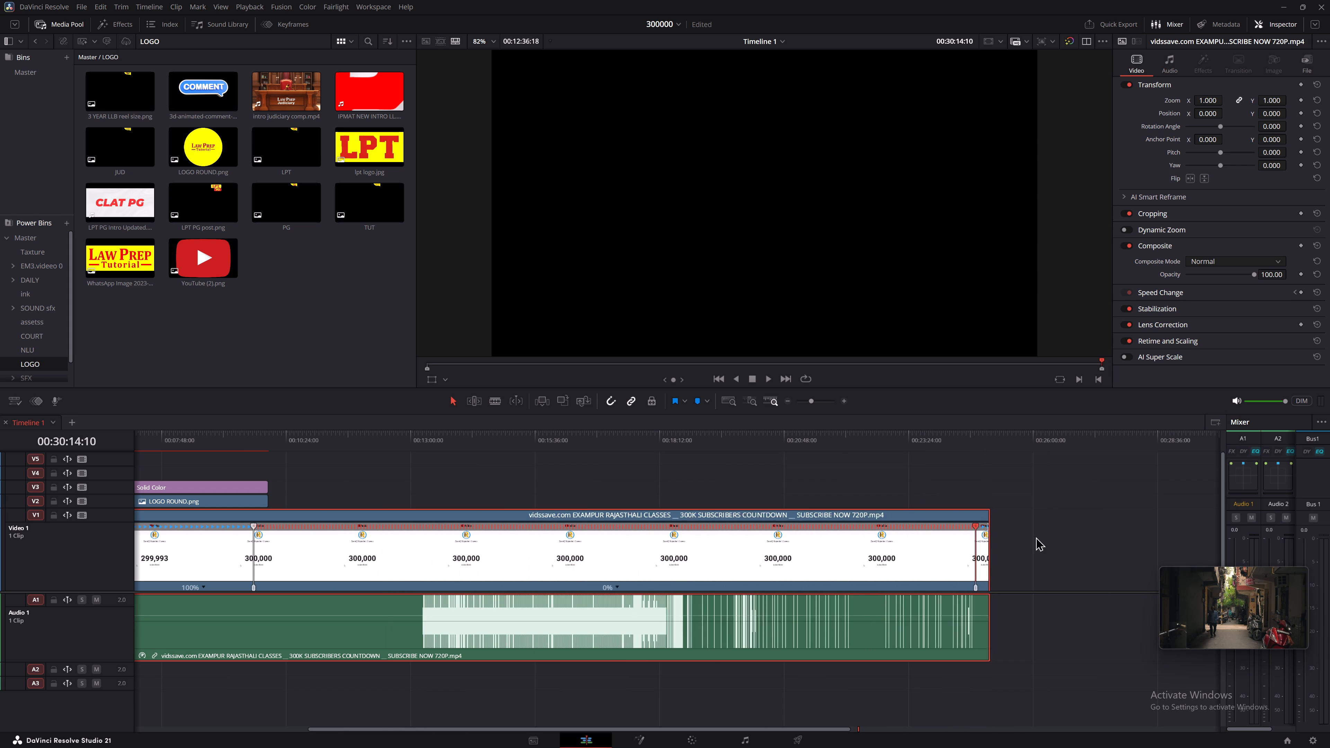
pyautogui.moveTo(1036, 537); pyautogui.dragTo(1329, 532)
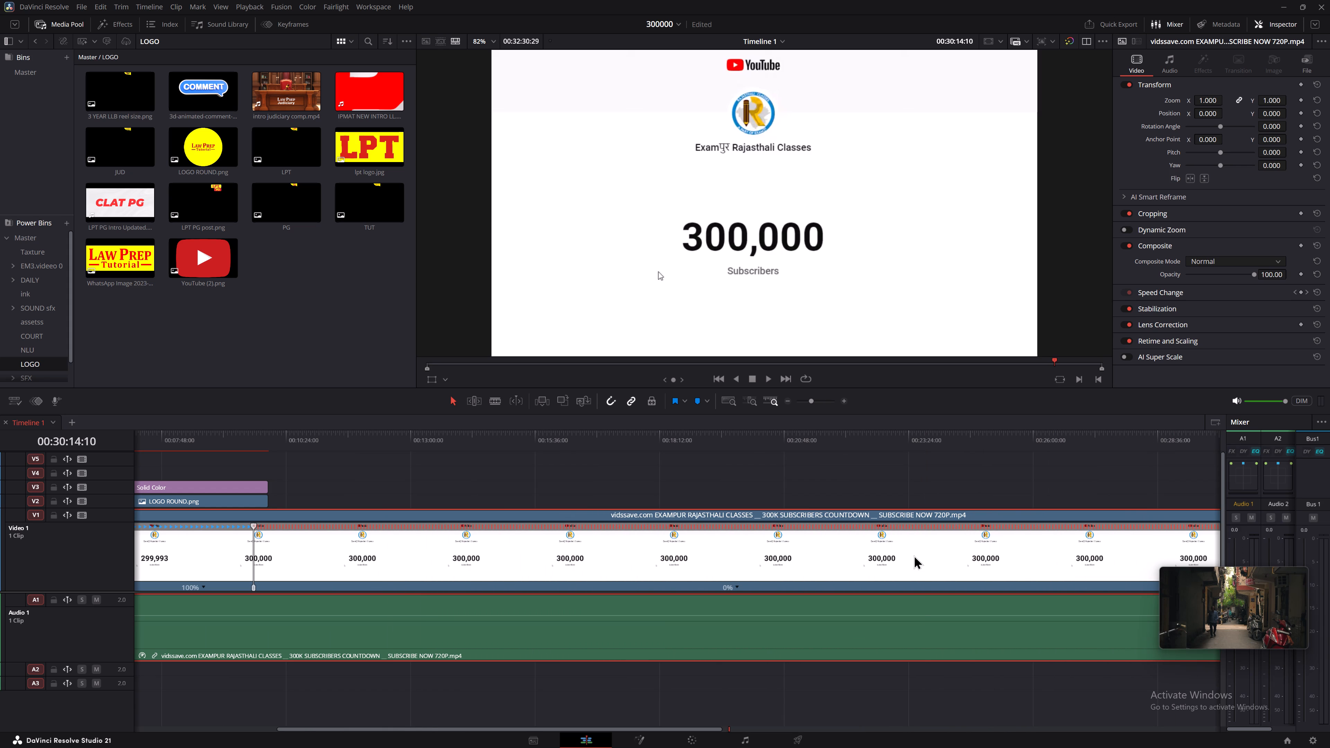
# Trim the end of the V1 countdown clip and its linked audio to the playhead at 00:30:15:00.
pyautogui.keyDown('ctrl'); pyautogui.scroll(-6, 914, 555); pyautogui.keyUp('ctrl')
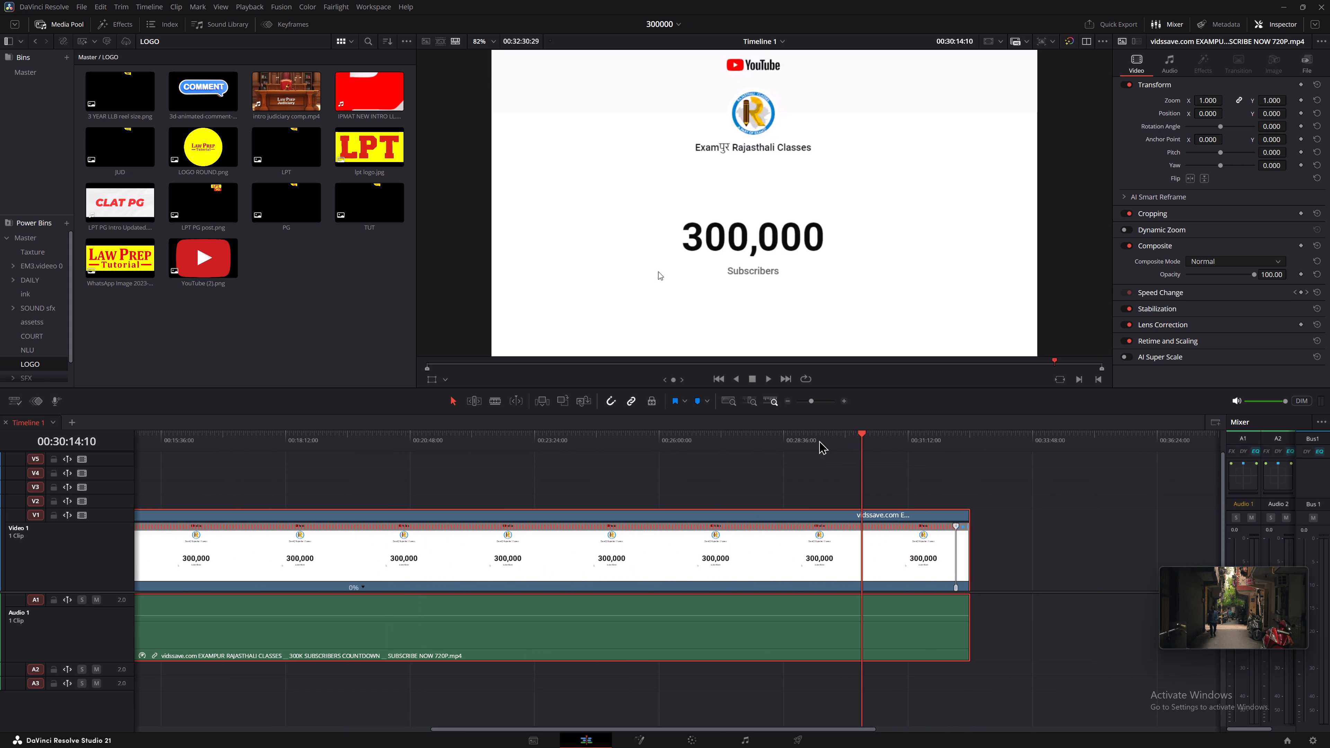
pyautogui.moveTo(811, 437); pyautogui.dragTo(843, 454)
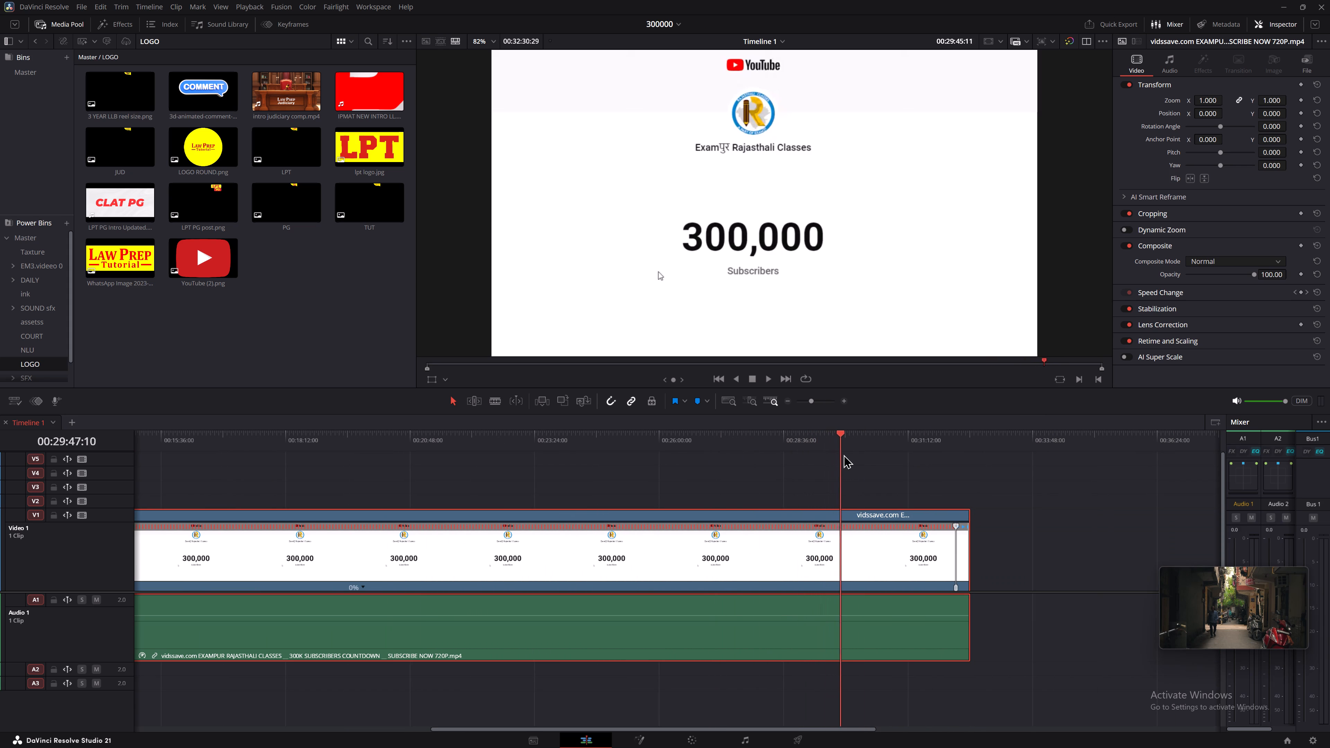
pyautogui.moveTo(843, 454); pyautogui.dragTo(862, 457)
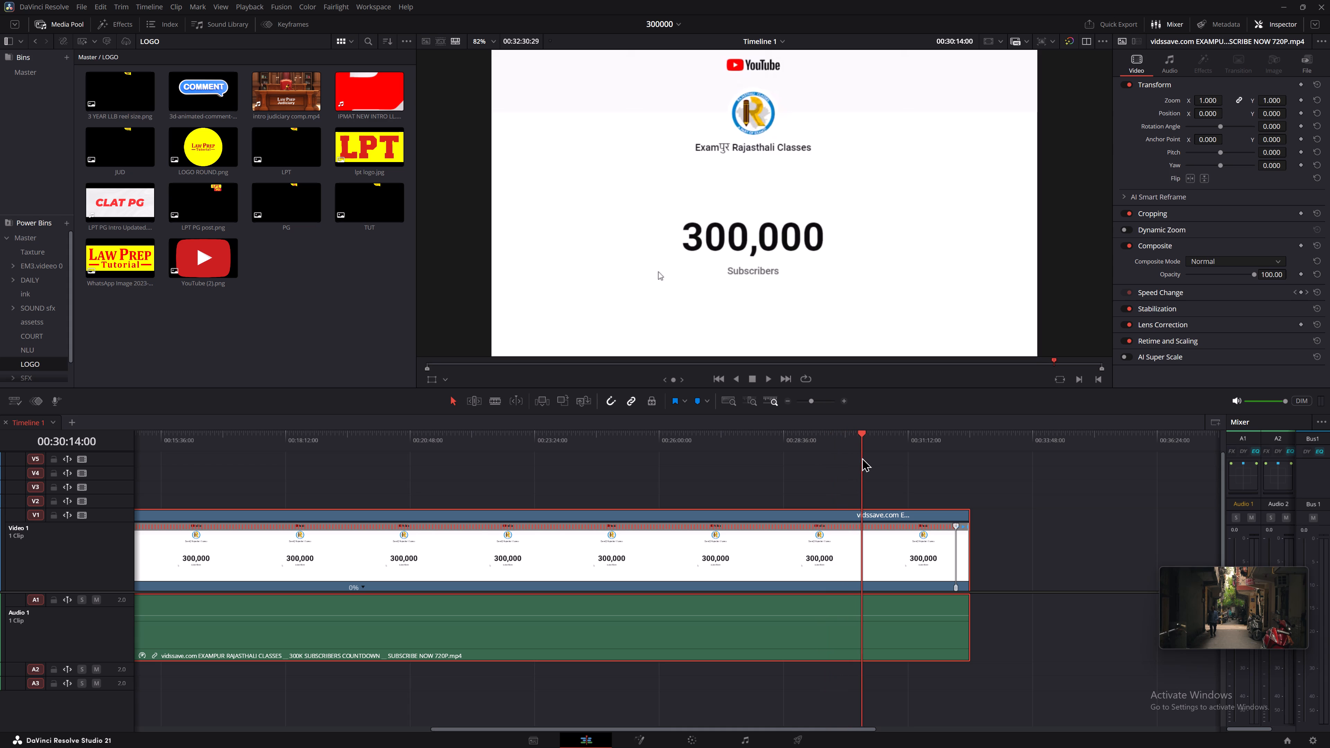
pyautogui.press('Right')
pyautogui.press('Right')
pyautogui.press('Right')
pyautogui.press('Right')
pyautogui.press('Right')
pyautogui.press('Right')
pyautogui.press('Right')
pyautogui.press('Right')
pyautogui.press('Right')
pyautogui.press('Right')
pyautogui.press('Right')
pyautogui.press('Right')
pyautogui.press('Right')
pyautogui.press('Right')
pyautogui.press('Right')
pyautogui.press('Right')
pyautogui.press('Right')
pyautogui.press('Right')
pyautogui.press('Right')
pyautogui.press('Right')
pyautogui.press('Right')
pyautogui.press('Right')
pyautogui.press('Left')
pyautogui.press('Left')
pyautogui.press('Left')
pyautogui.press('Left')
pyautogui.press('Left')
pyautogui.press('Left')
pyautogui.press('Left')
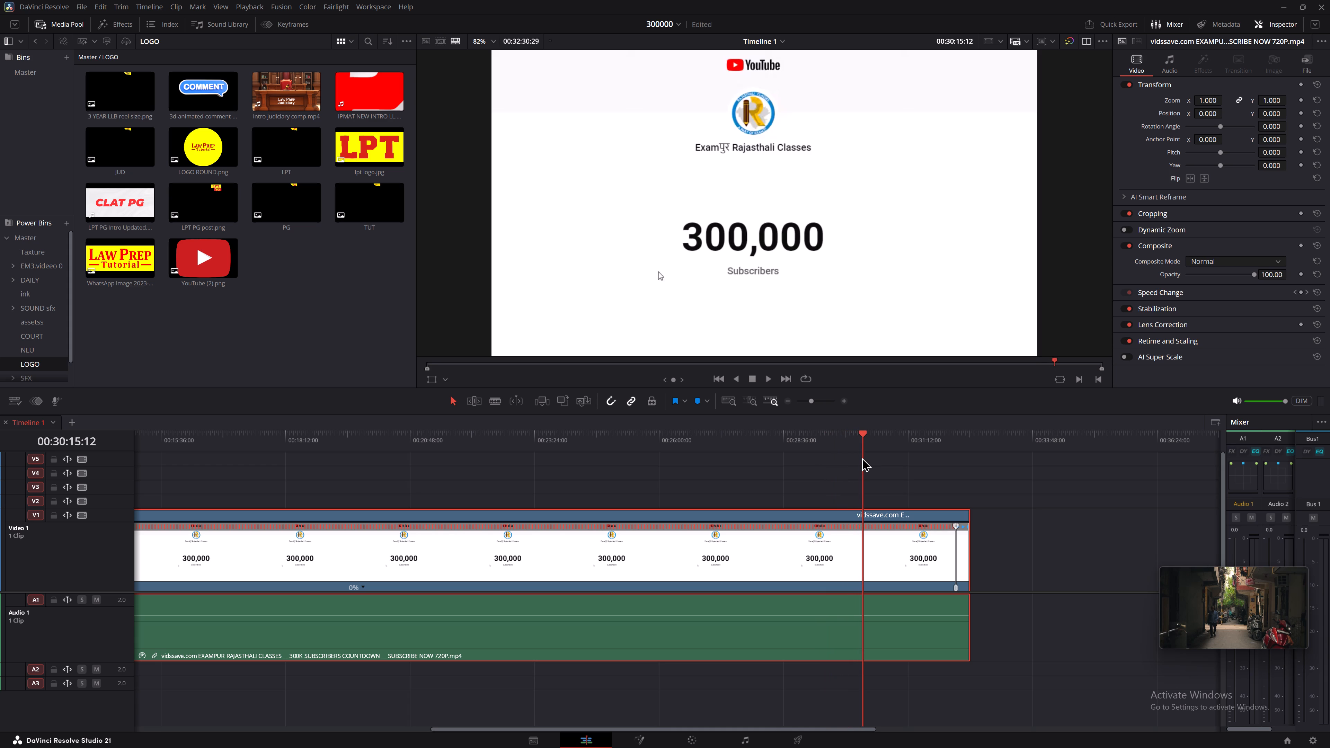
pyautogui.press('Left')
pyautogui.press('Left')
pyautogui.press('Left')
pyautogui.press('Left')
pyautogui.press('Left')
pyautogui.press('Left')
pyautogui.press('Right')
pyautogui.press('2')
# Capture a screen snip of the timeline's timecode area reading 00:30:15:00.
pyautogui.keyDown('alt'); pyautogui.scroll(-6, 862, 474); pyautogui.keyUp('alt')
pyautogui.keyDown('alt'); pyautogui.scroll(7, 284, 479); pyautogui.keyUp('alt')
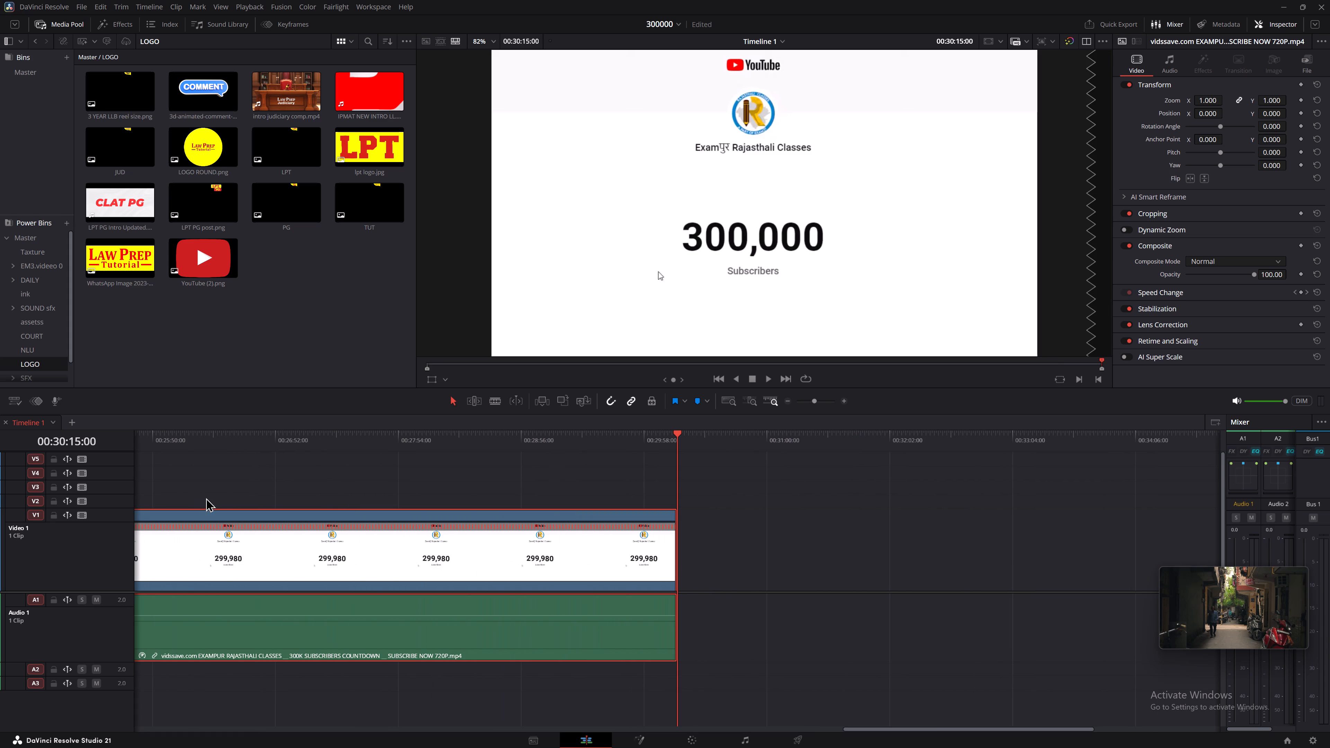
pyautogui.press('Print')
pyautogui.moveTo(195, 478); pyautogui.dragTo(0, 428)
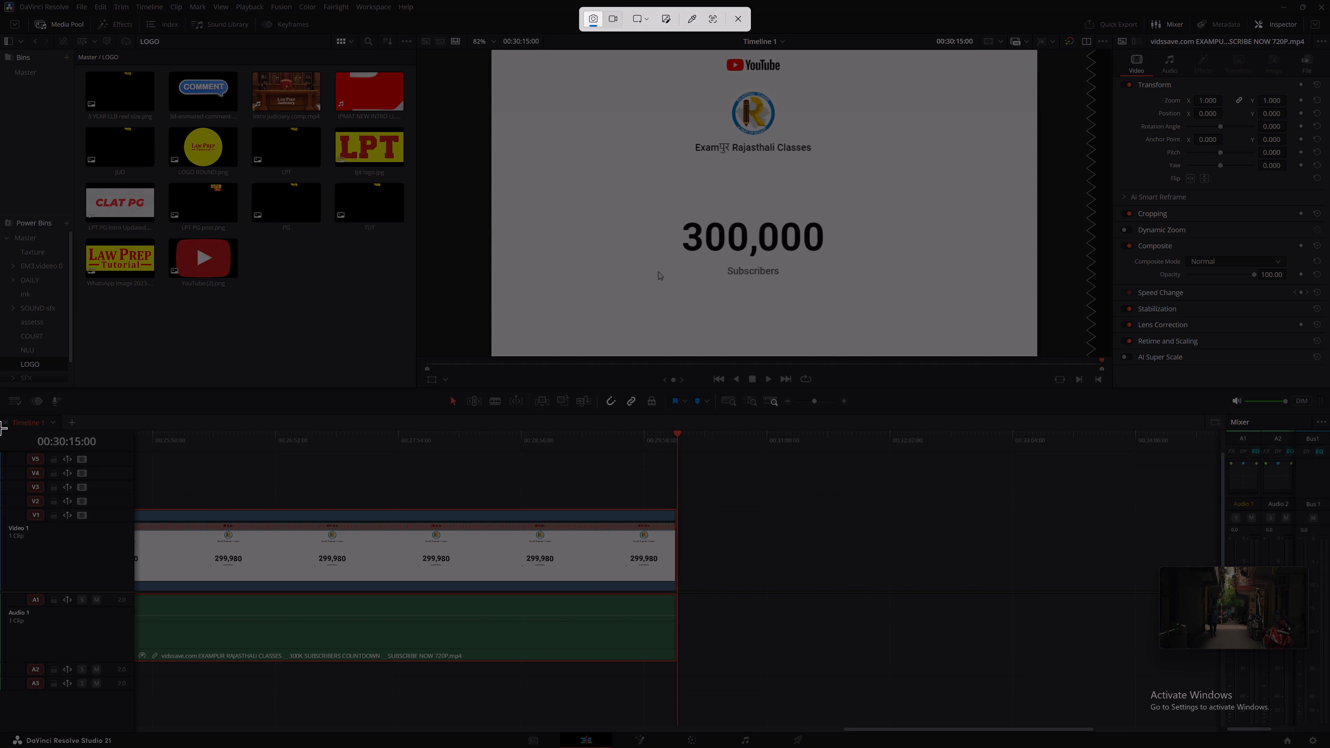
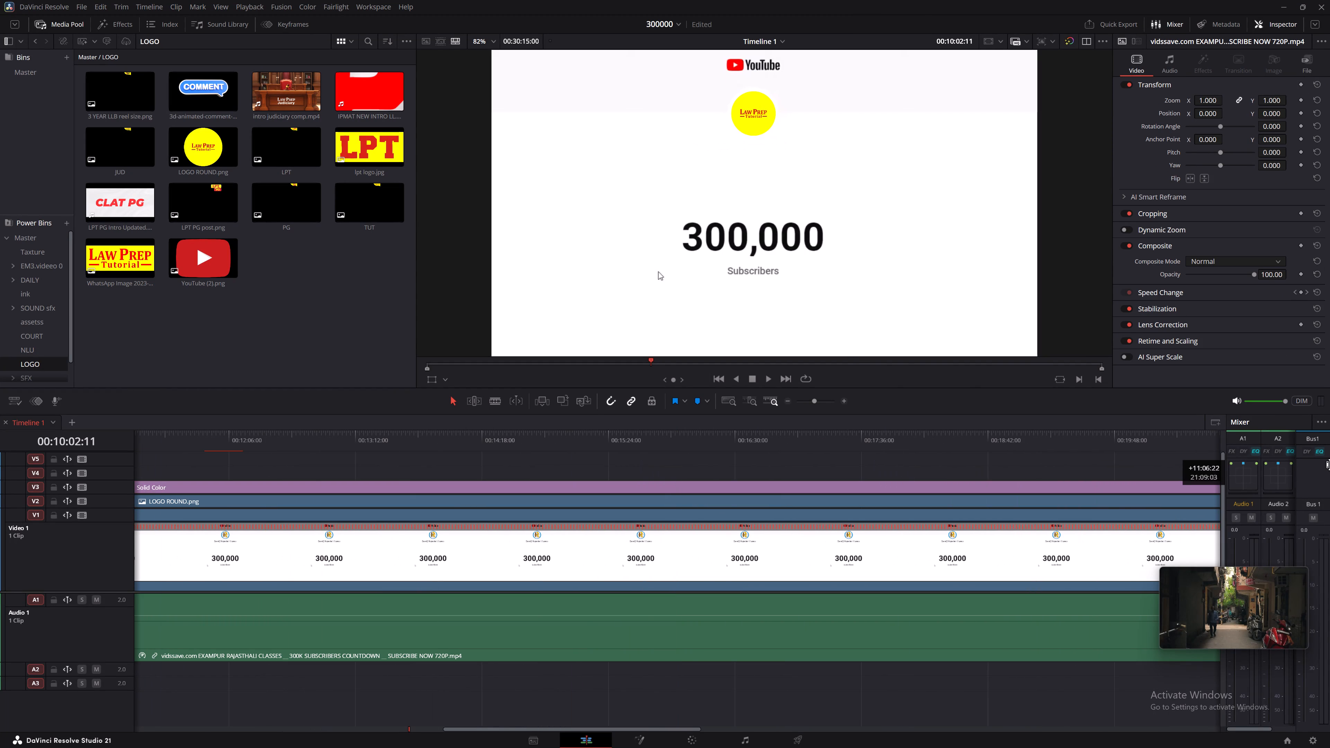
# Extend the V3 Solid Color and V2 LOGO ROUND.png clips past the countdown's end and trim both at 00:30:15:00.
pyautogui.moveTo(1329, 464); pyautogui.dragTo(1303, 466)
pyautogui.keyDown('ctrl'); pyautogui.scroll(8, 615, 594); pyautogui.keyUp('ctrl')
pyautogui.moveTo(752, 442); pyautogui.dragTo(660, 448)
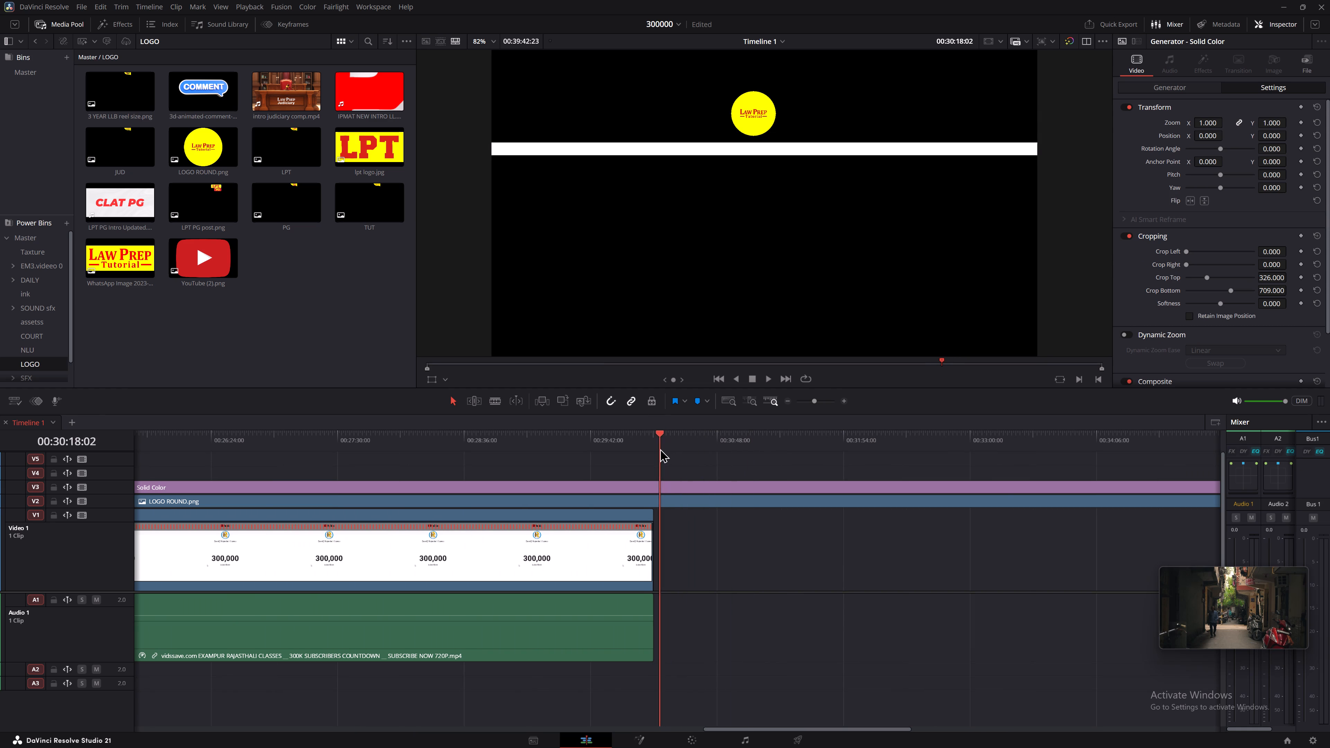
pyautogui.moveTo(660, 448); pyautogui.dragTo(656, 448)
pyautogui.press('2')
pyautogui.click(745, 561)
pyautogui.keyDown('alt'); pyautogui.scroll(-7, 746, 561); pyautogui.keyUp('alt')
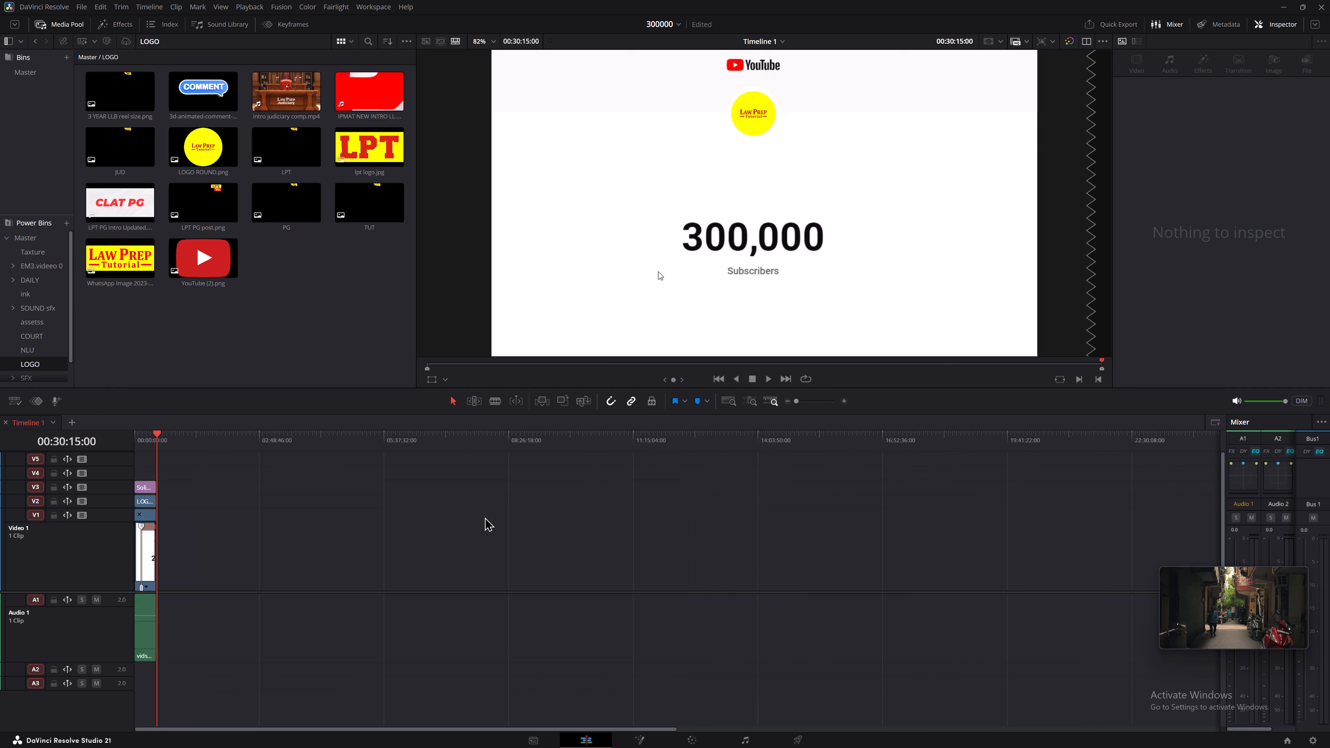
# Save the project with the playhead at the timeline start and play back about the first second.
pyautogui.keyDown('ctrl'); pyautogui.scroll(6, 486, 515); pyautogui.keyUp('ctrl')
pyautogui.moveTo(175, 432); pyautogui.dragTo(0, 453)
pyautogui.hotkey('ctrl', 's')
pyautogui.hotkey('ctrl', 'd')
pyautogui.hotkey('ctrl', 's')
pyautogui.hotkey('ctrl', 'd')
pyautogui.hotkey('ctrl', 's')
pyautogui.hotkey('ctrl', 's')
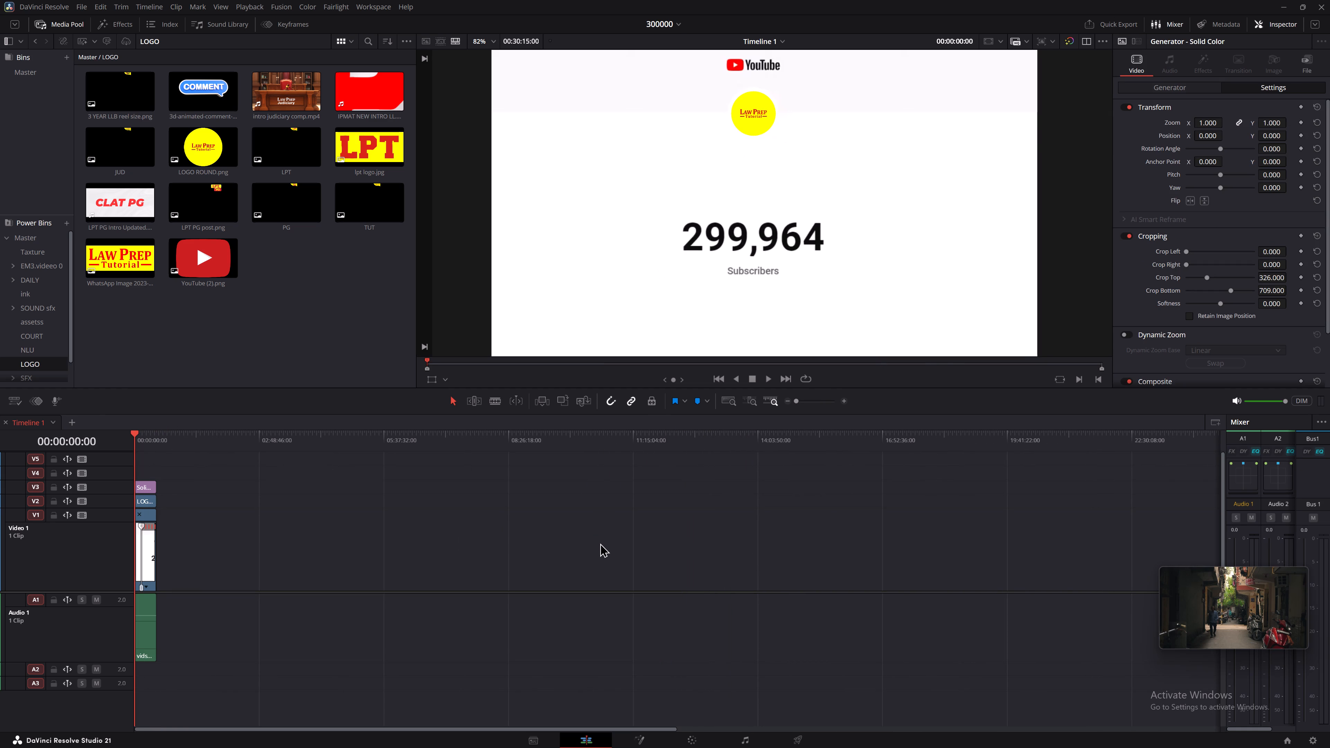
pyautogui.press('space')
pyautogui.press('space')
# In the render settings, name the export file 3,00,000 SUB comp and show the video export options.
pyautogui.click(802, 740)
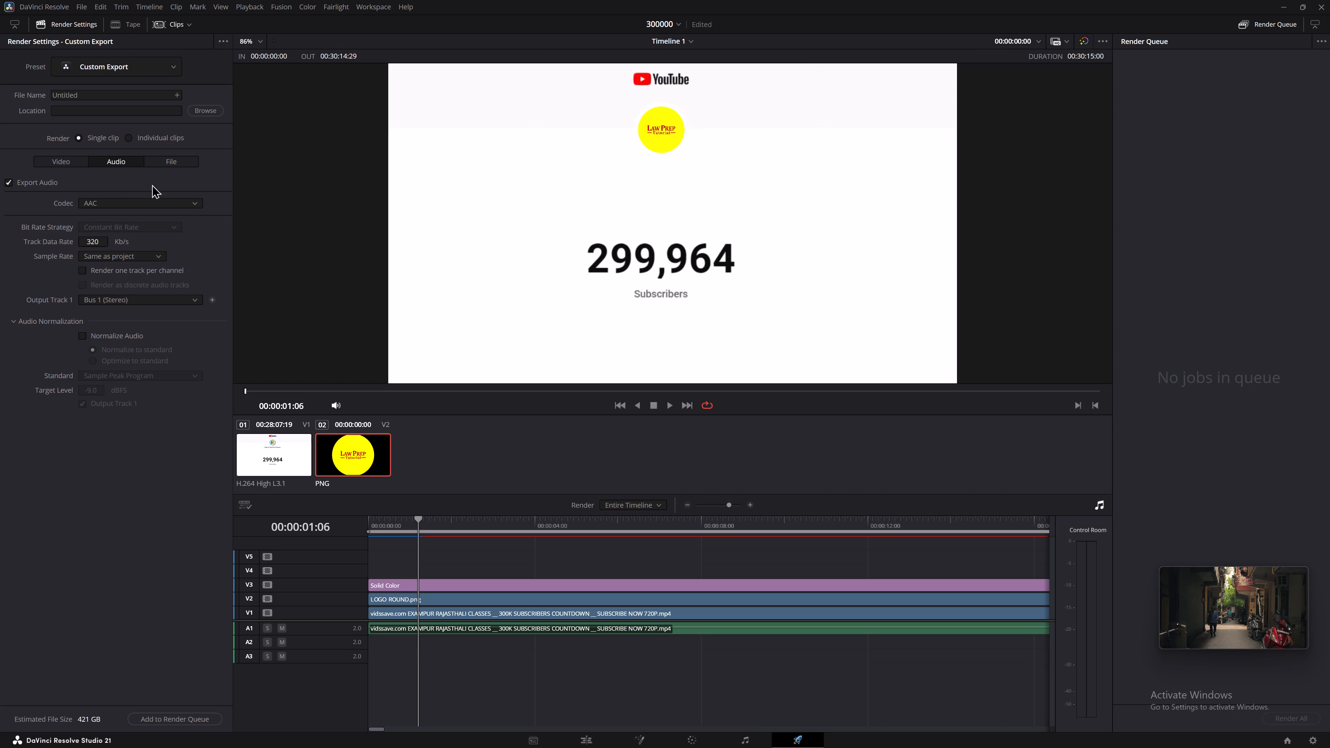
pyautogui.doubleClick(114, 98)
pyautogui.press('BackSpace')
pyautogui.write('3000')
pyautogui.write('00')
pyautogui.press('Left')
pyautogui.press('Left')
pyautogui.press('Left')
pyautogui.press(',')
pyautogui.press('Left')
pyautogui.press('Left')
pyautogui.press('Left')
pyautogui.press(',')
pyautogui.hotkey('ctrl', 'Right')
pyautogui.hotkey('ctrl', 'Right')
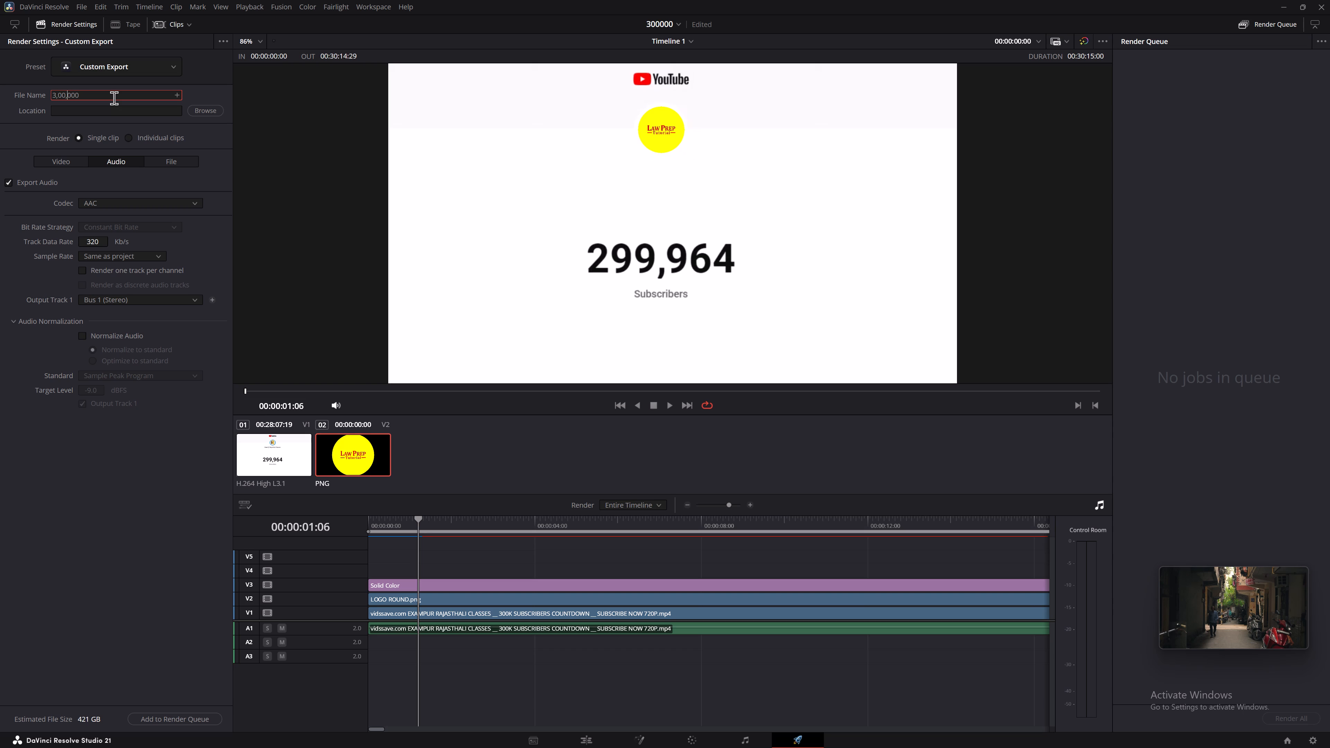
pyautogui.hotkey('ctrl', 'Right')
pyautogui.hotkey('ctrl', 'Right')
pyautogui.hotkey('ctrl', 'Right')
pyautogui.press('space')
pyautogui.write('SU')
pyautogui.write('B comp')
pyautogui.click(50, 161)
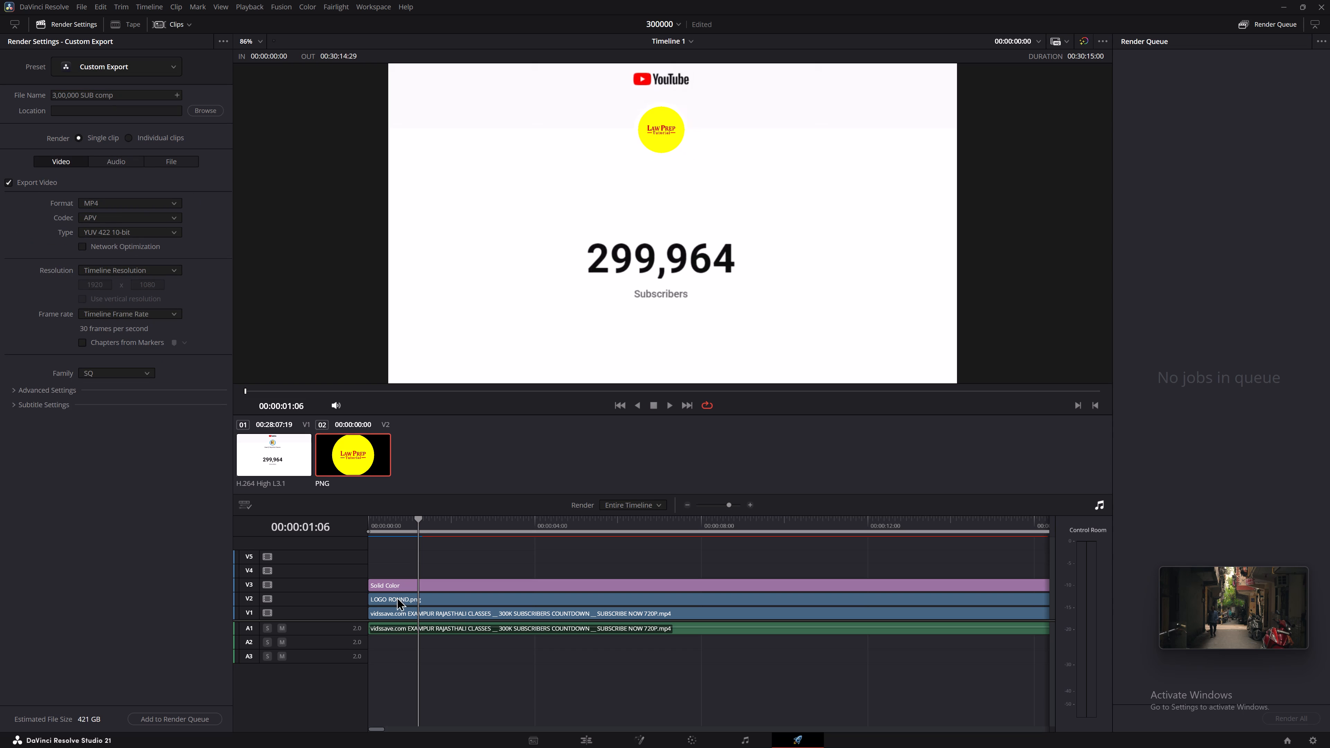
# Return to editing the timeline and mute audio track A1.
pyautogui.click(590, 739)
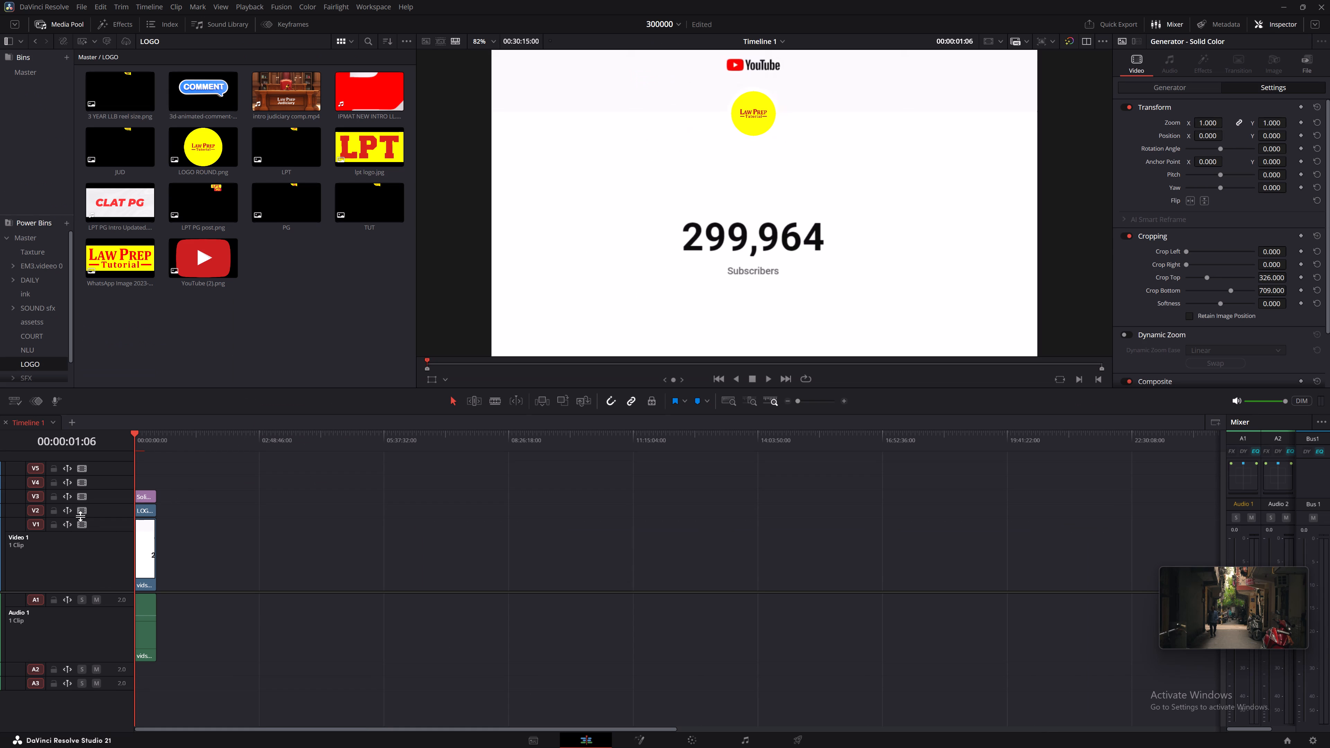
pyautogui.keyDown('ctrl'); pyautogui.scroll(4, 214, 560); pyautogui.keyUp('ctrl')
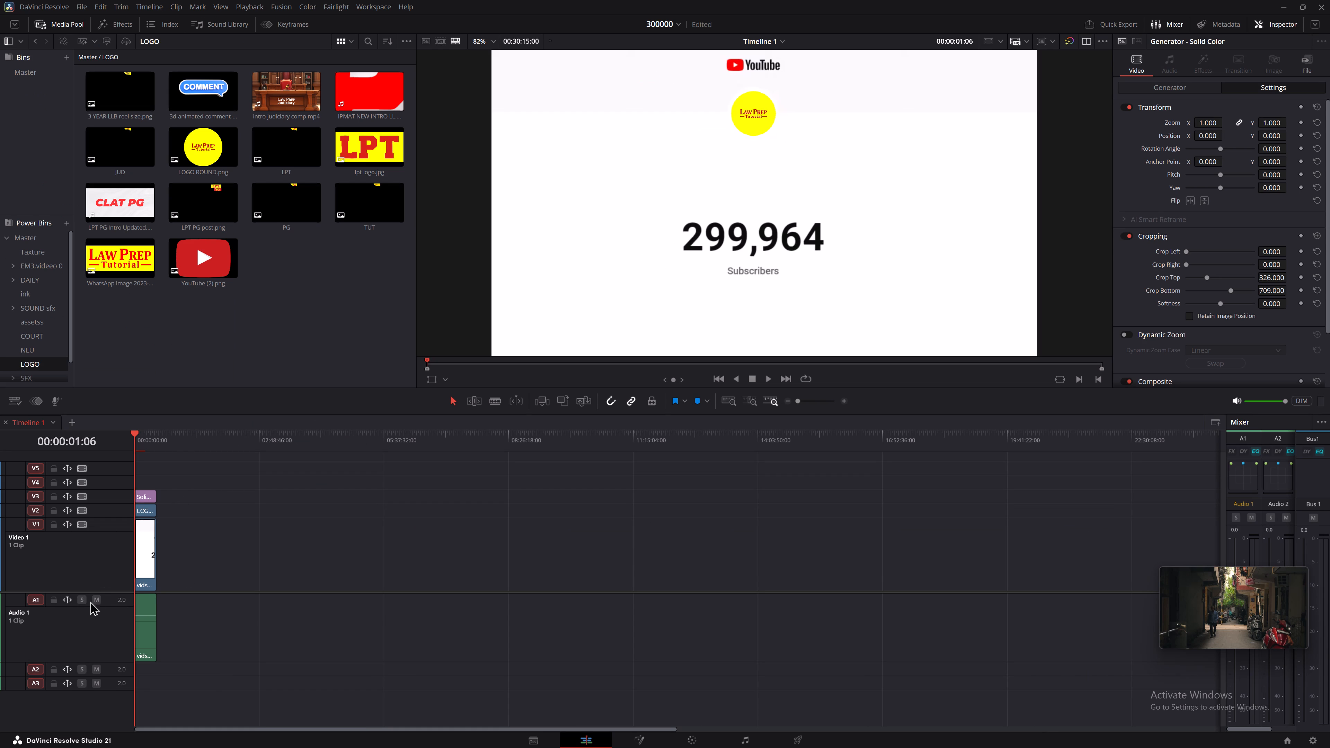
pyautogui.click(96, 601)
# Unlink the countdown clip's audio from its video and delete the audio clip from A1.
pyautogui.click(143, 638)
pyautogui.rightClick(143, 638)
pyautogui.doubleClick(177, 622)
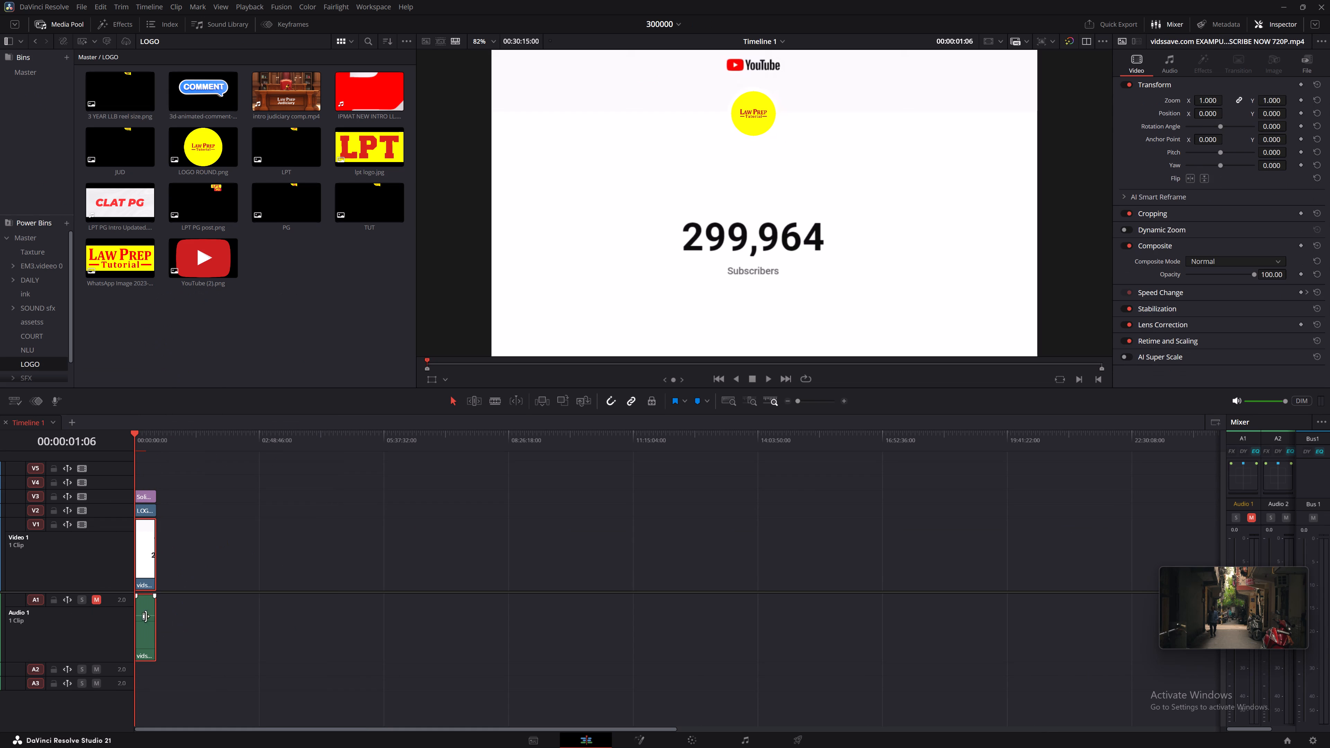
pyautogui.rightClick(142, 626)
pyautogui.click(161, 621)
pyautogui.moveTo(249, 639); pyautogui.dragTo(244, 639)
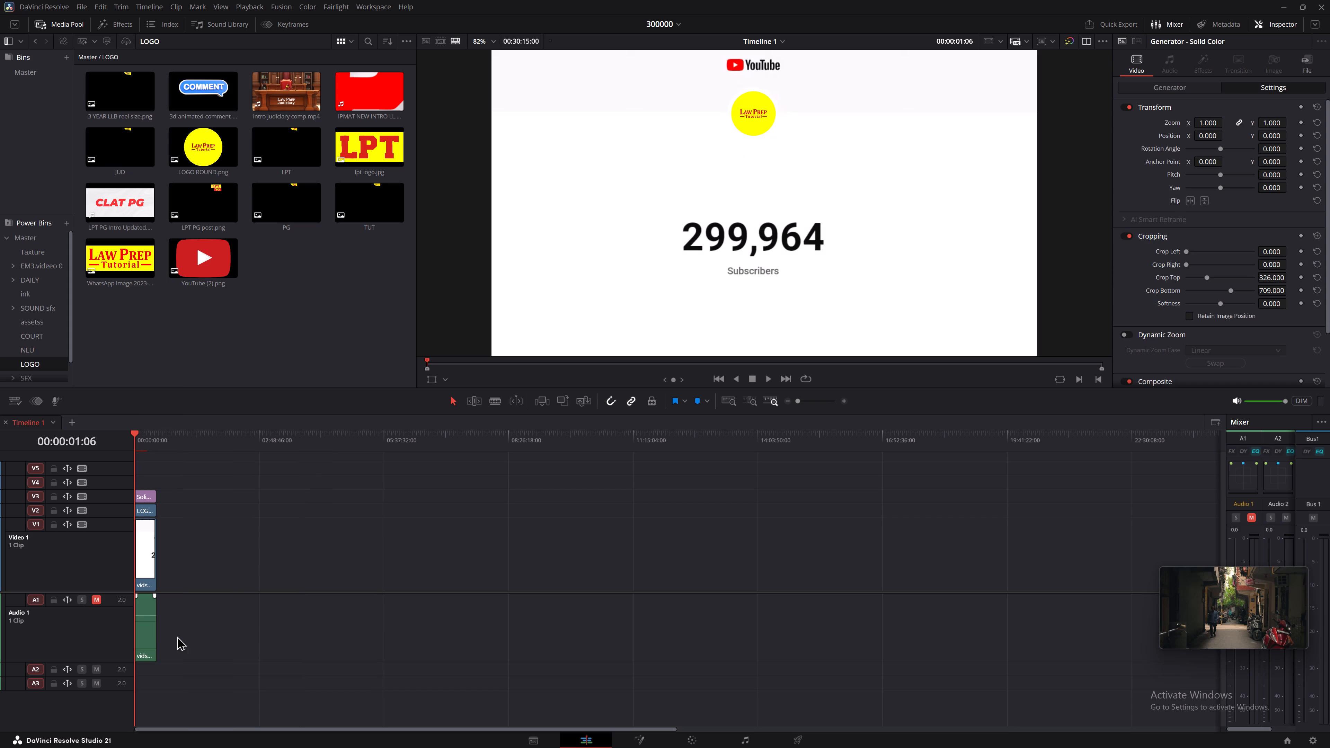
pyautogui.click(150, 632)
pyautogui.press('BackSpace')
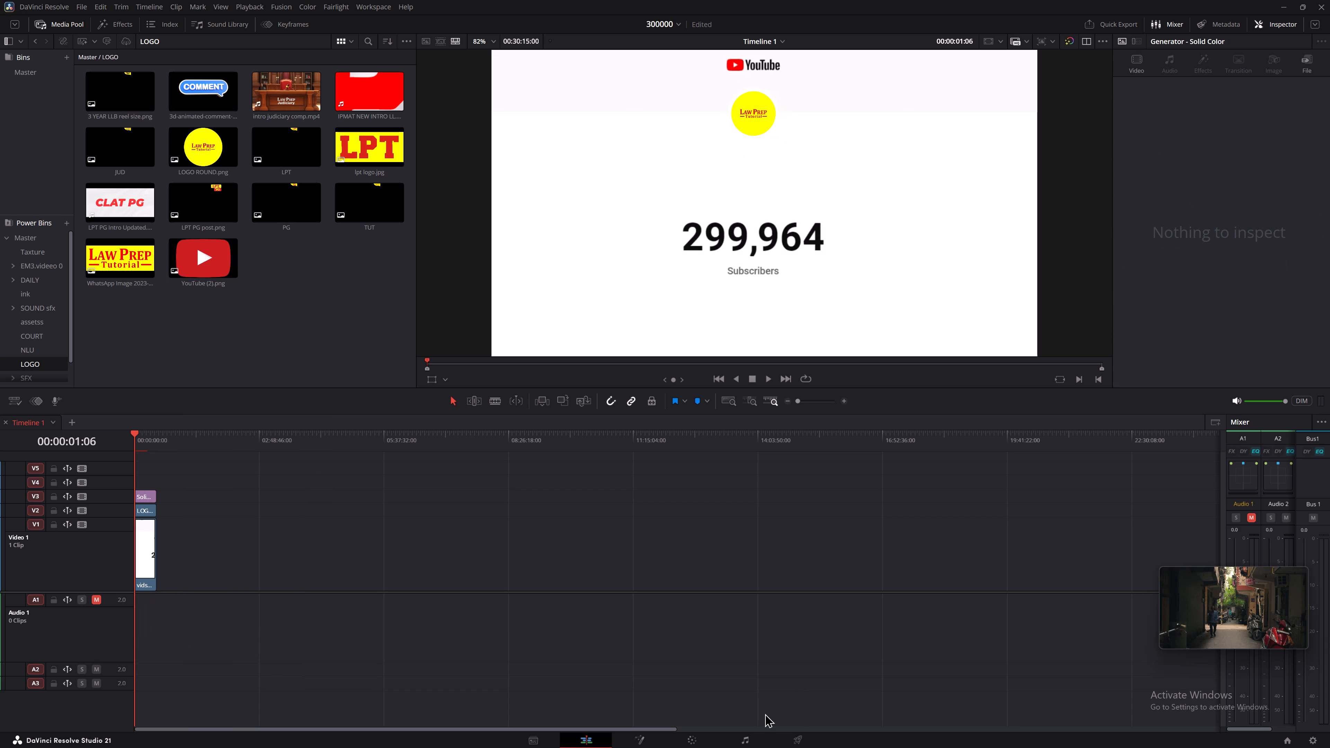
# Play a short part of the timeline's opening to check it without the countdown audio.
pyautogui.hotkey('alt', 'space')
pyautogui.press('space')
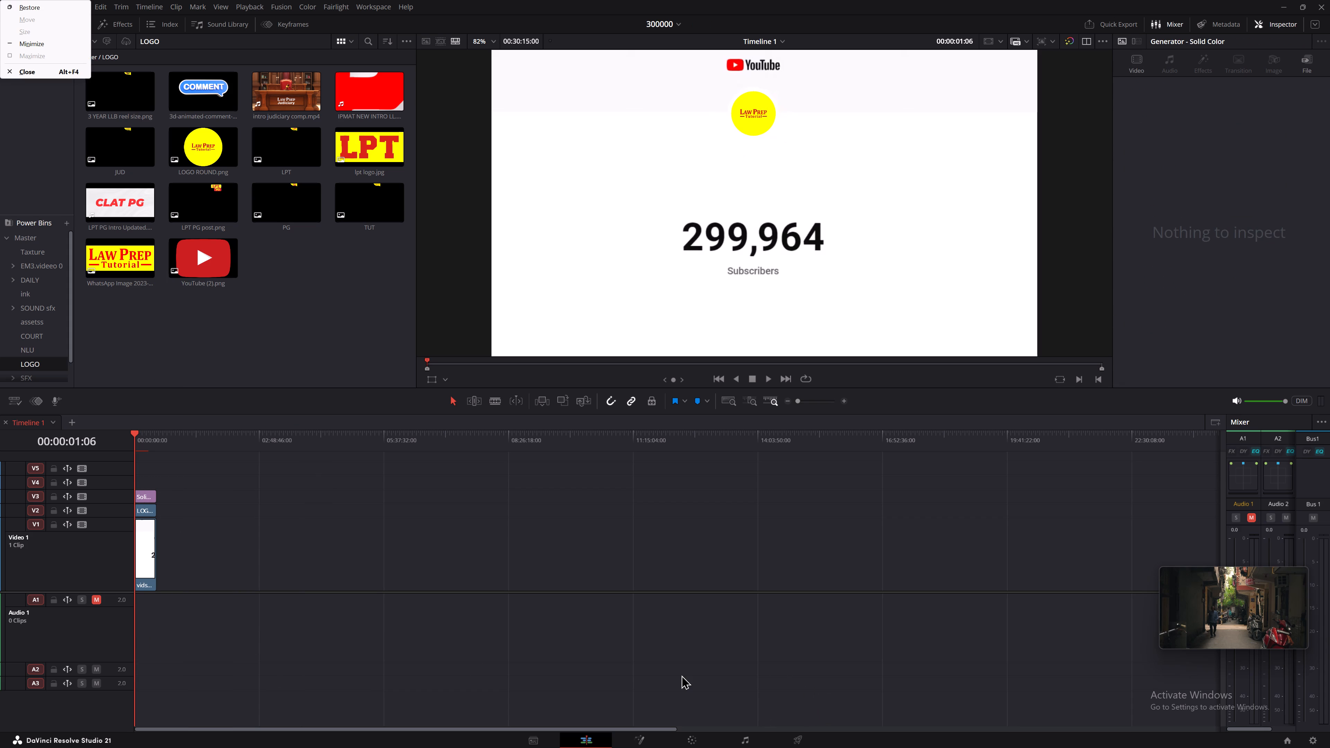
pyautogui.click(681, 675)
pyautogui.press('space')
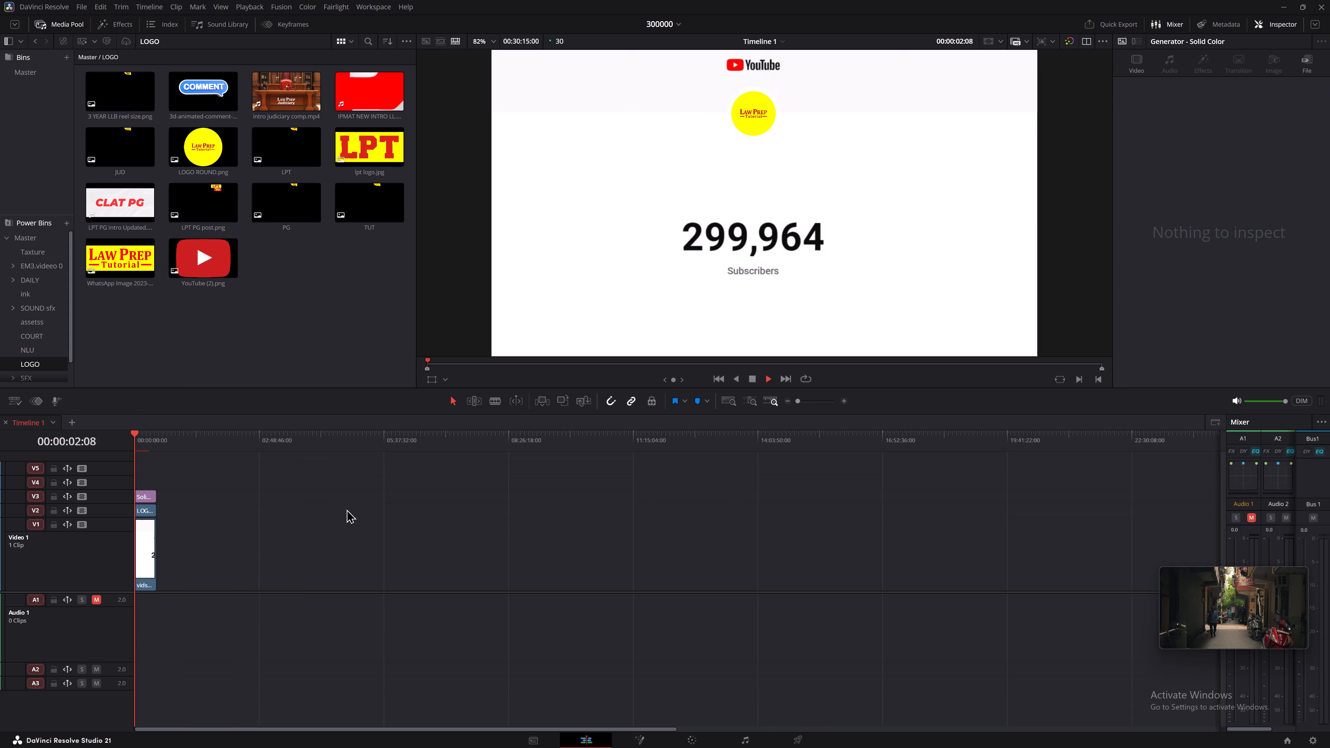
pyautogui.press('space')
# Return to the render settings and set the MP4 export's video codec to H.264.
pyautogui.click(816, 733)
pyautogui.scroll(1, 125, 151)
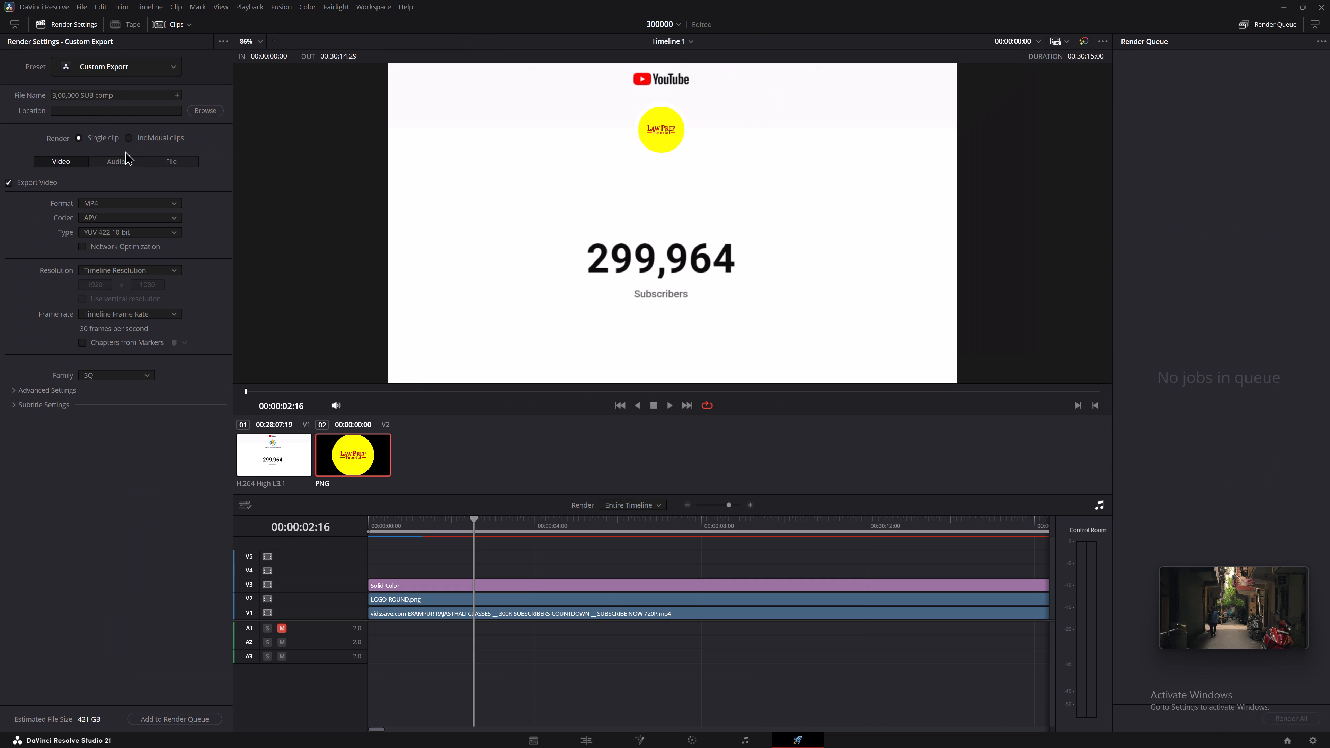
pyautogui.moveTo(110, 213); pyautogui.dragTo(110, 242)
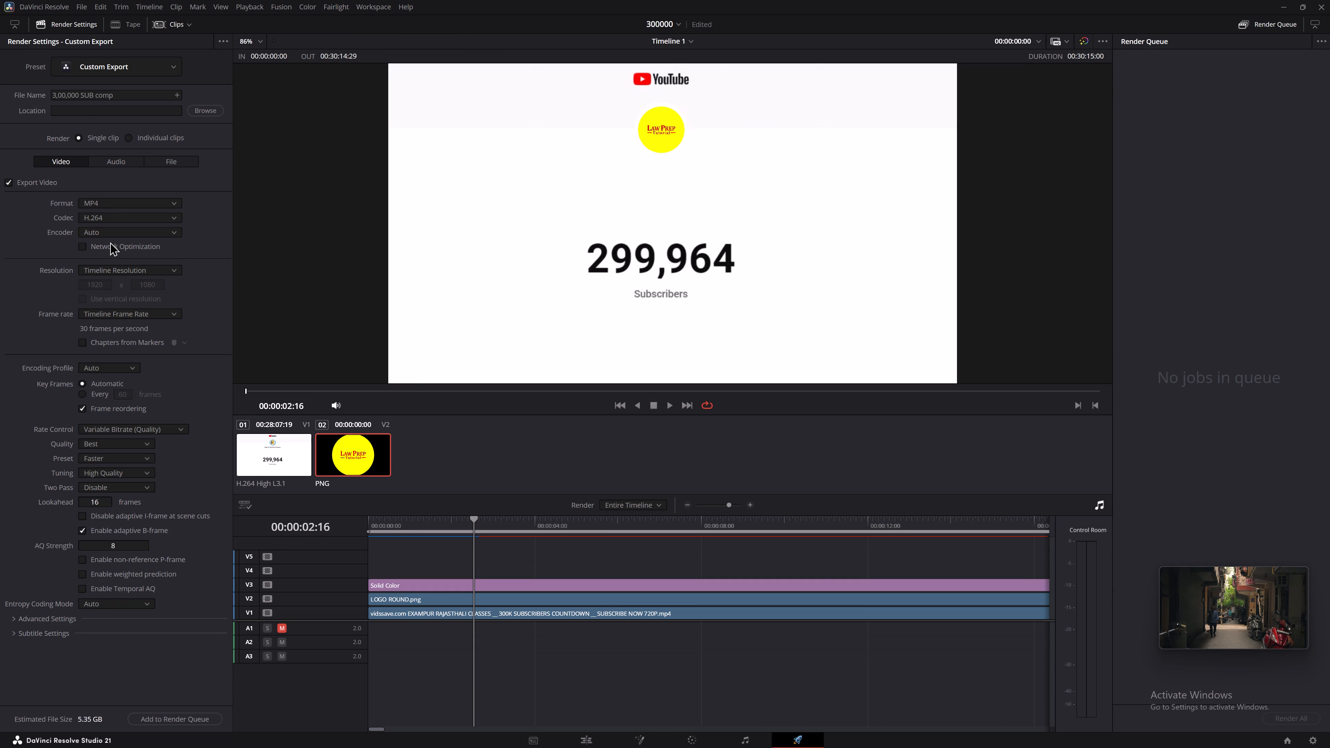
# Set the render destination to the Video 2 folder inside October\26 on drive E.
pyautogui.click(207, 107)
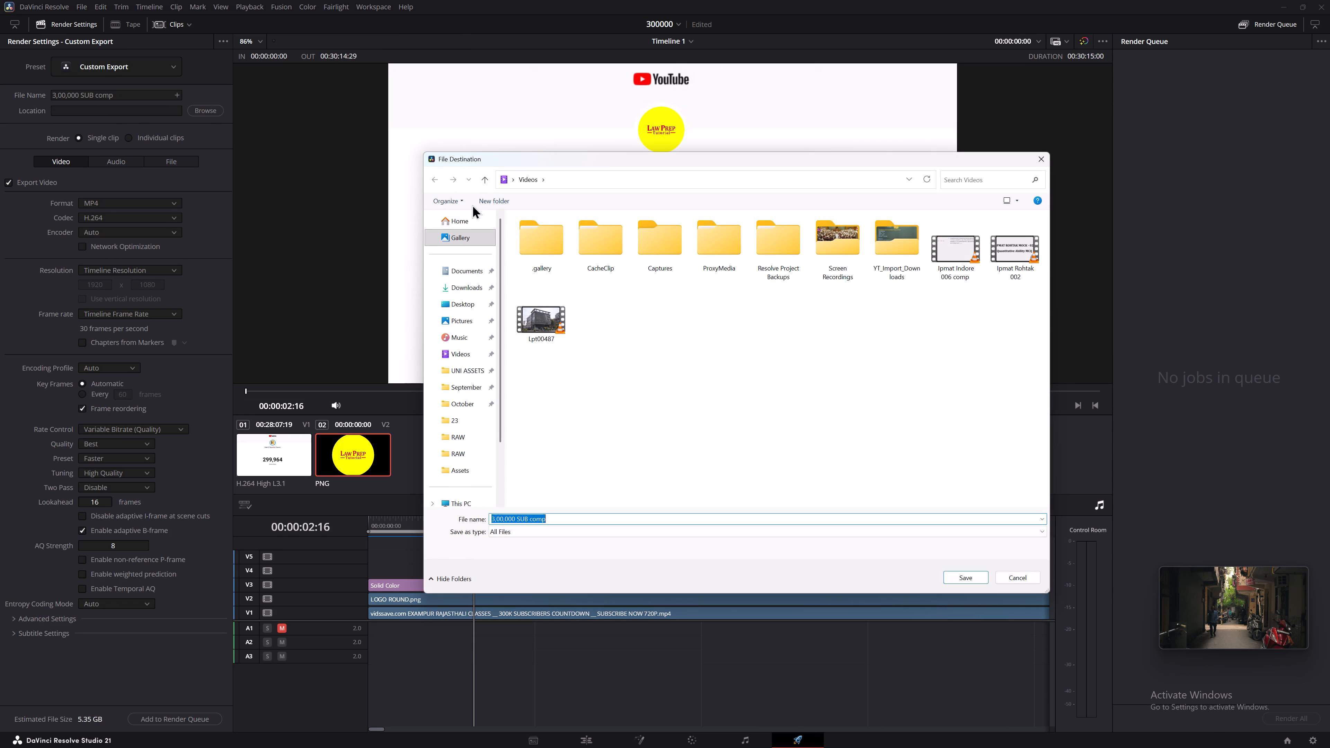
pyautogui.click(467, 403)
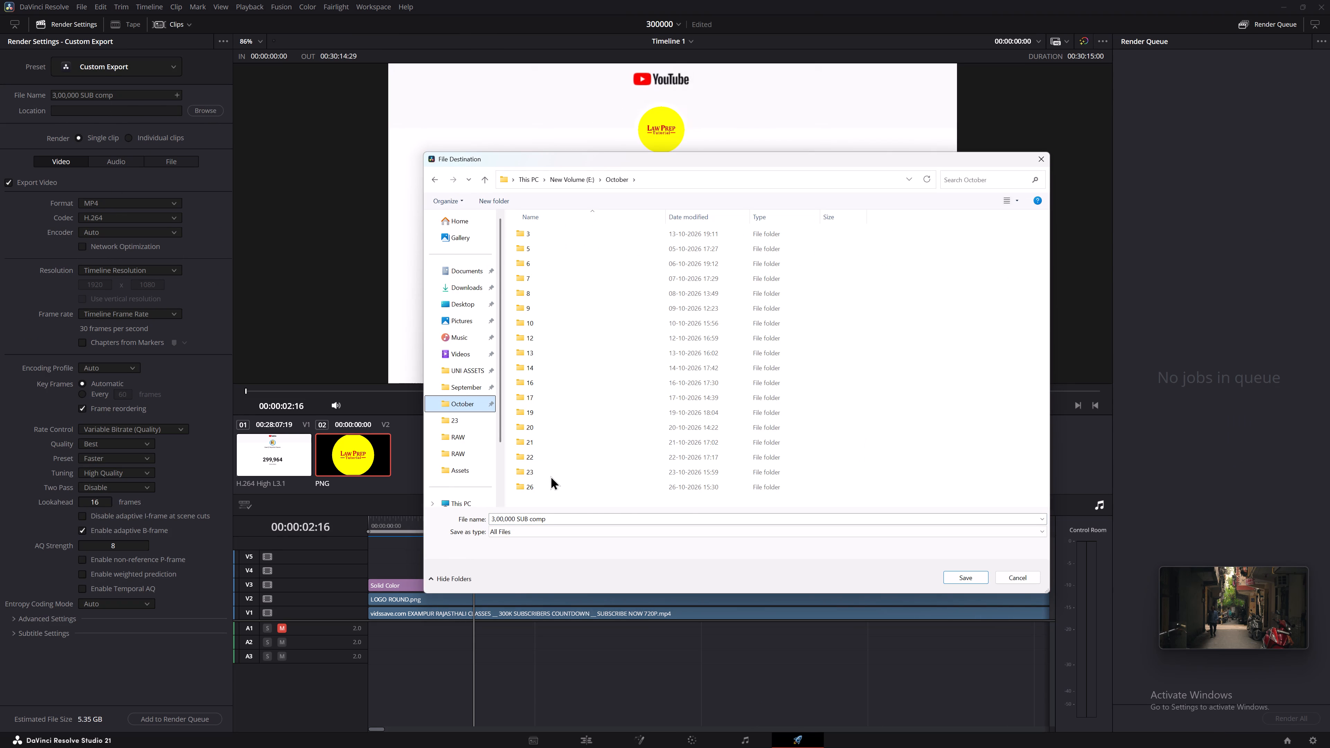
pyautogui.scroll(-5, 550, 476)
pyautogui.doubleClick(550, 484)
pyautogui.doubleClick(567, 245)
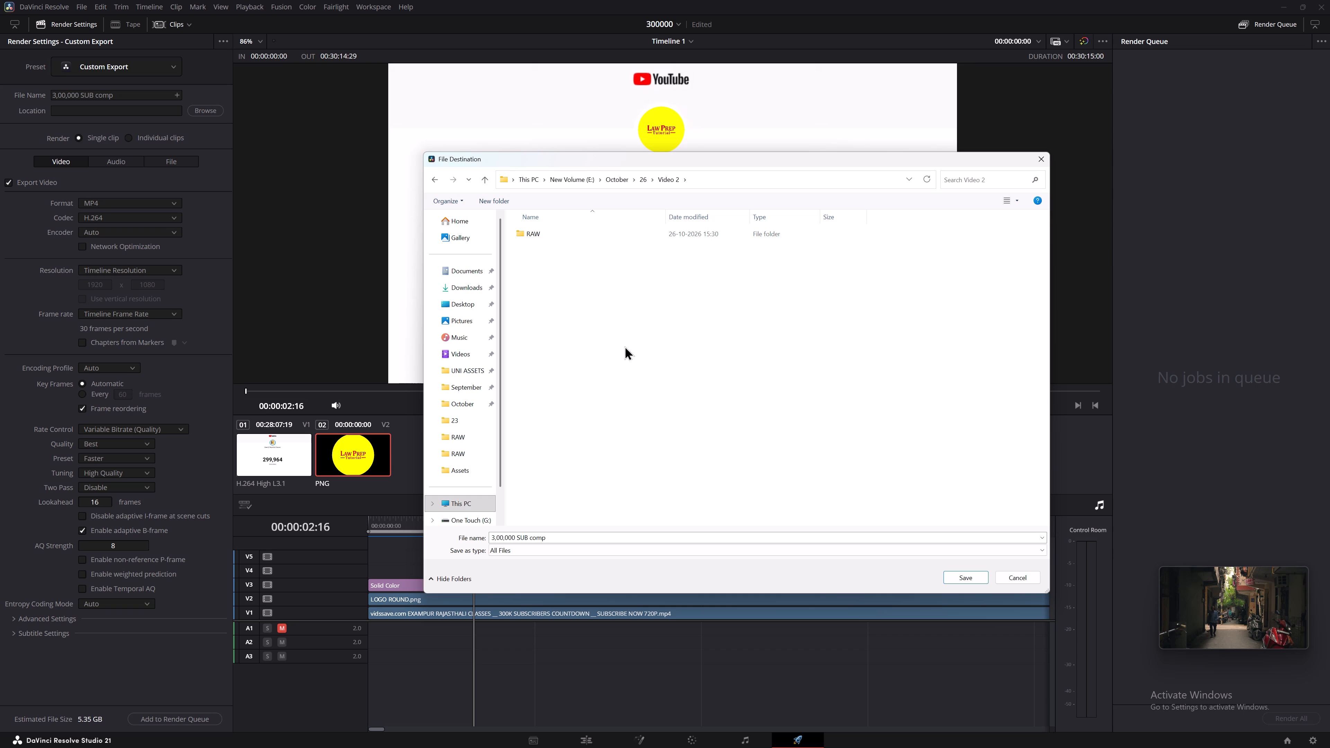
pyautogui.click(961, 574)
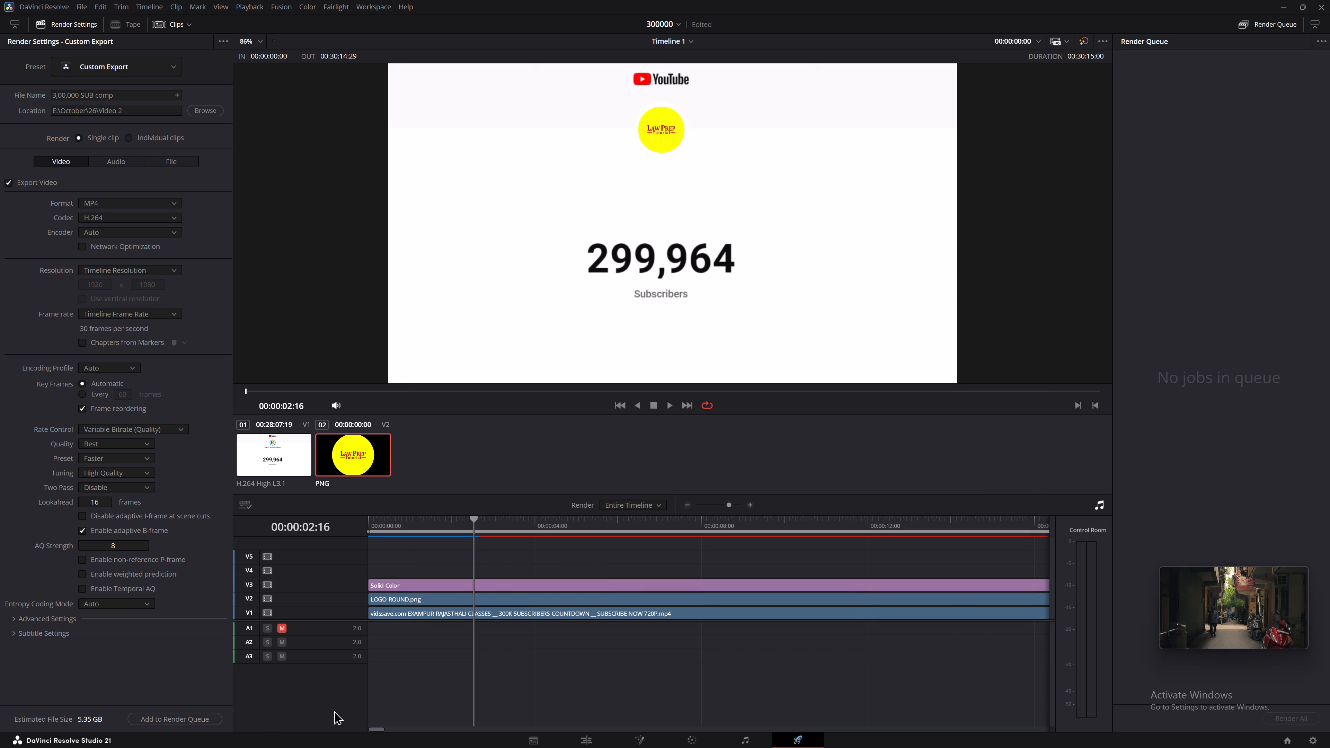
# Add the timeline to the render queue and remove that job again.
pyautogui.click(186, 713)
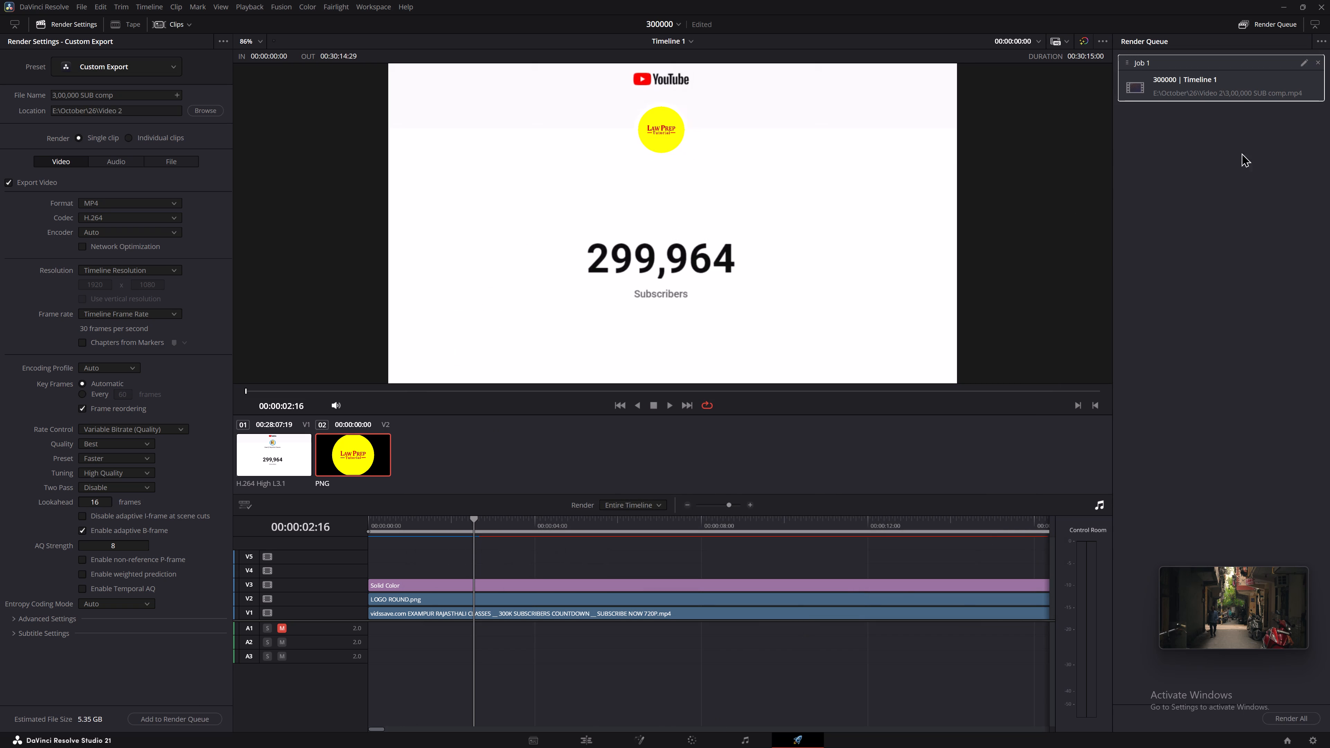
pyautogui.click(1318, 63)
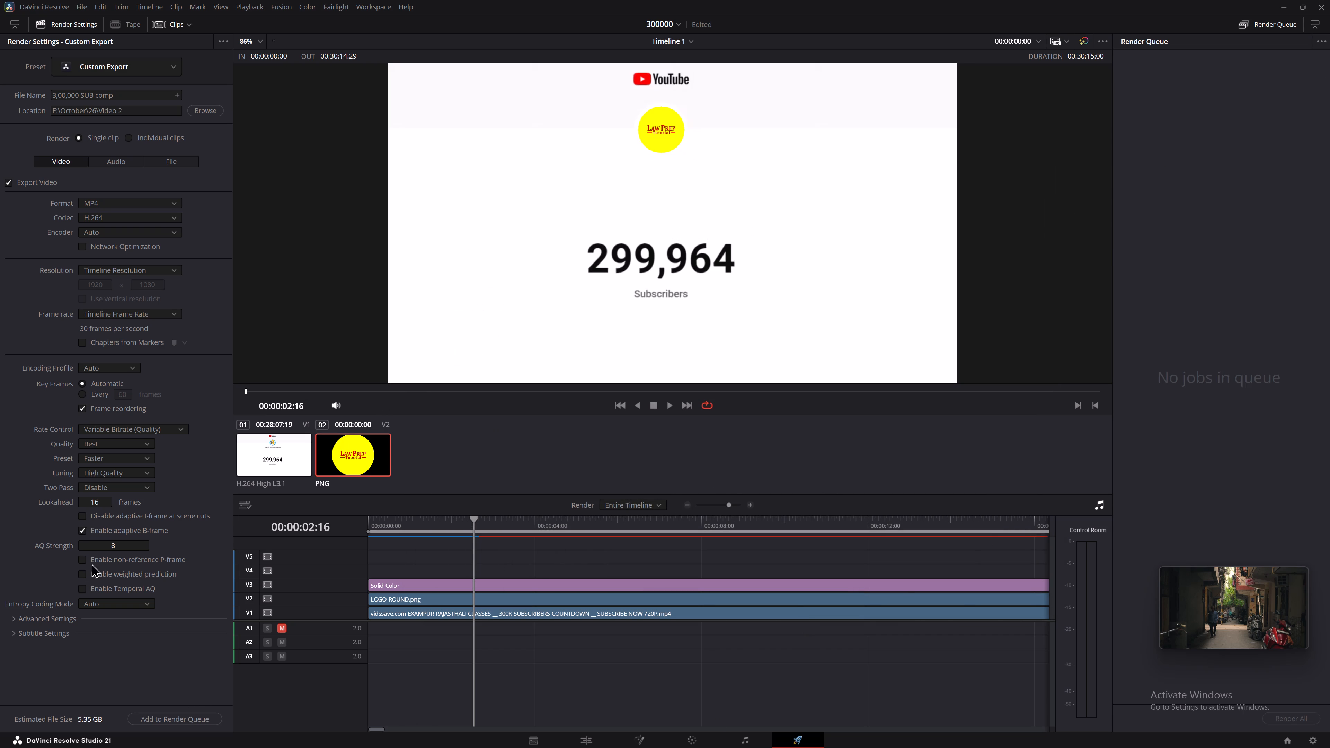
# In the advanced video export settings, enable Force sizing to highest quality and Force debayer to highest quality.
pyautogui.click(44, 617)
pyautogui.scroll(-5, 80, 557)
pyautogui.moveTo(83, 623); pyautogui.dragTo(83, 616)
pyautogui.click(83, 606)
pyautogui.click(83, 621)
pyautogui.scroll(-6, 106, 620)
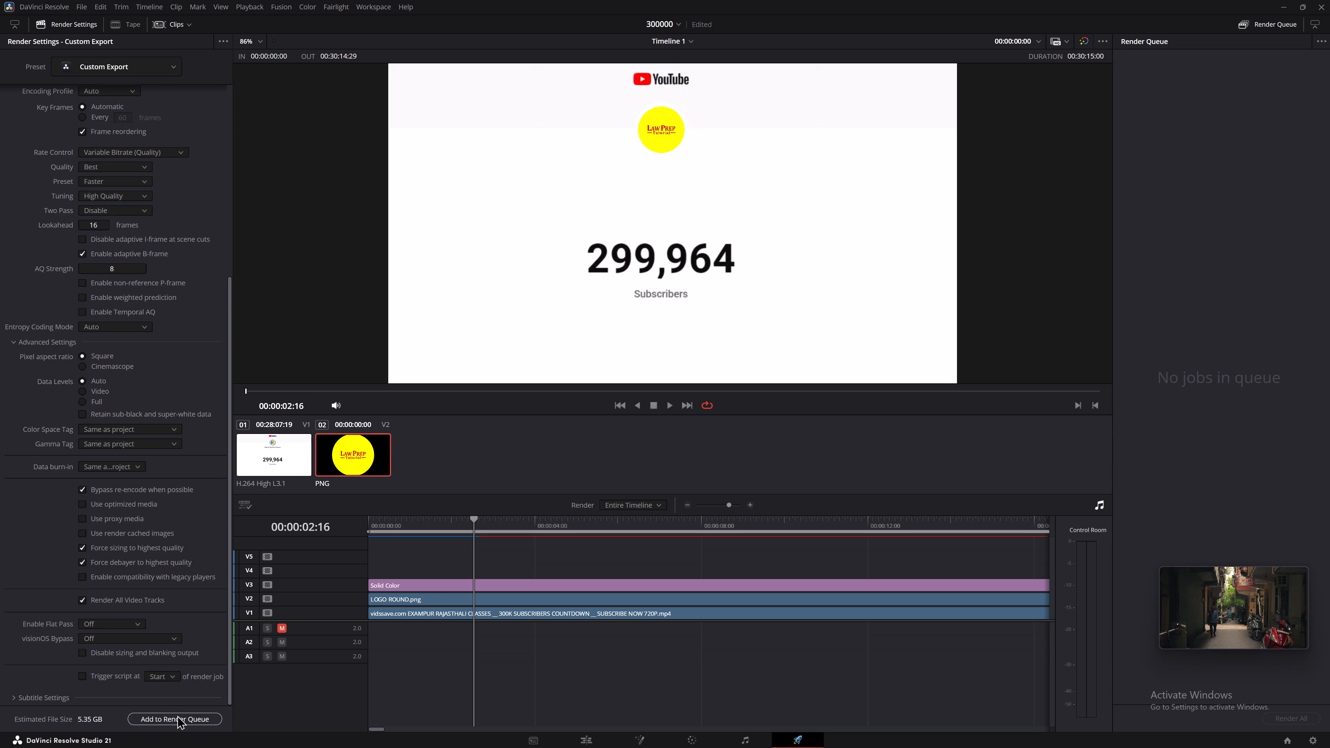
# Add the 3,00,000 SUB comp export to the render queue and start rendering it.
pyautogui.click(177, 716)
pyautogui.click(1297, 719)
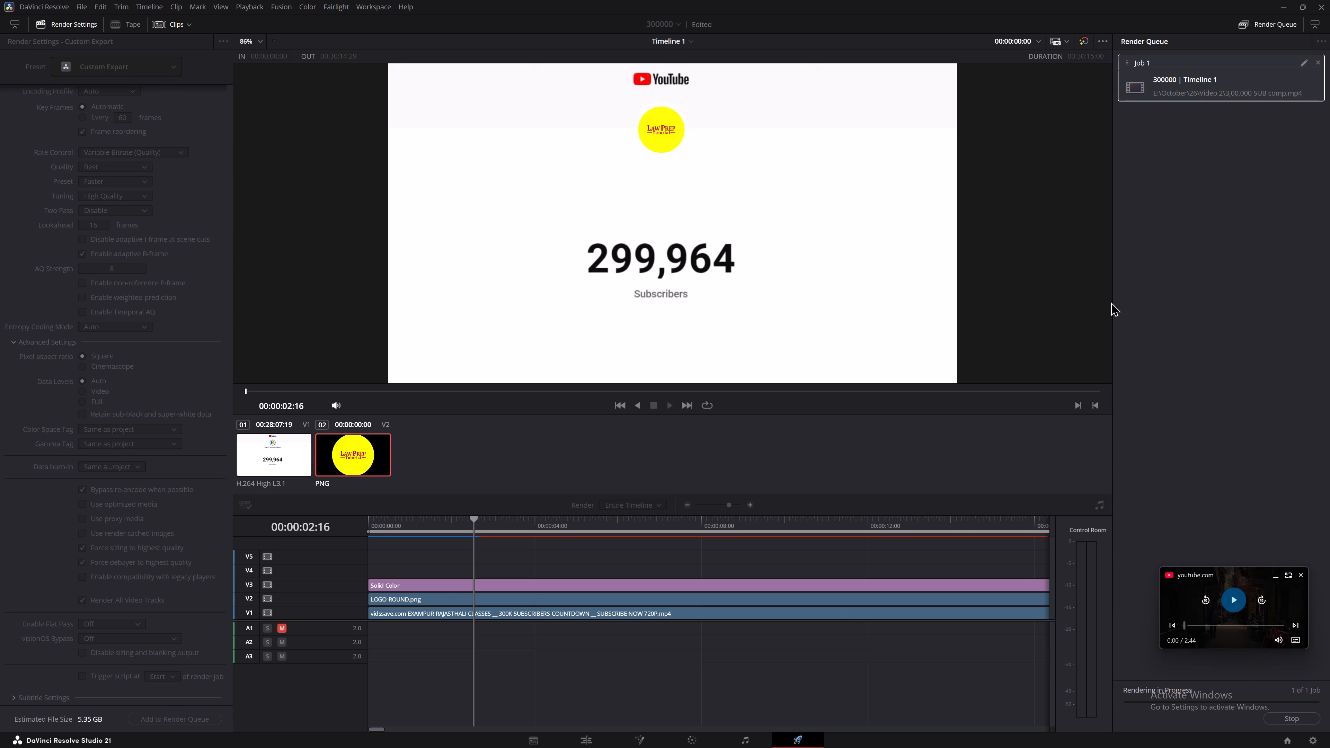
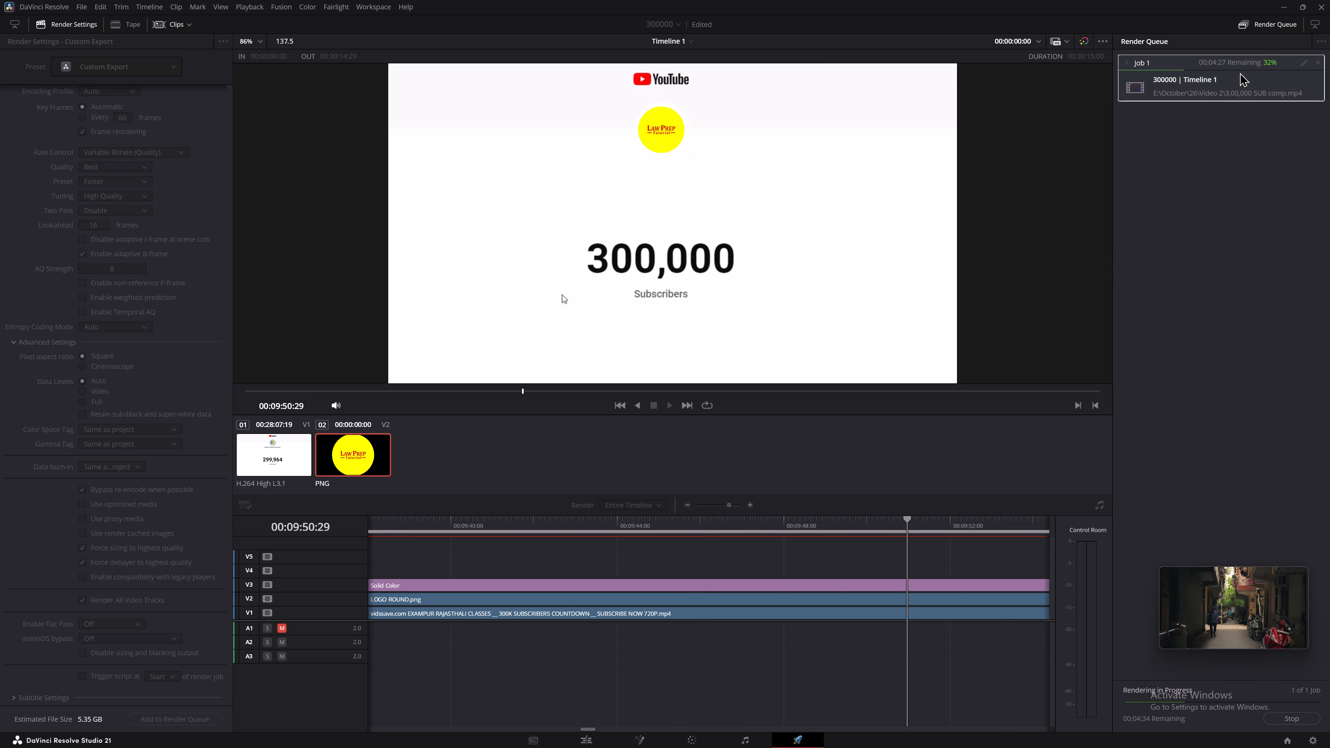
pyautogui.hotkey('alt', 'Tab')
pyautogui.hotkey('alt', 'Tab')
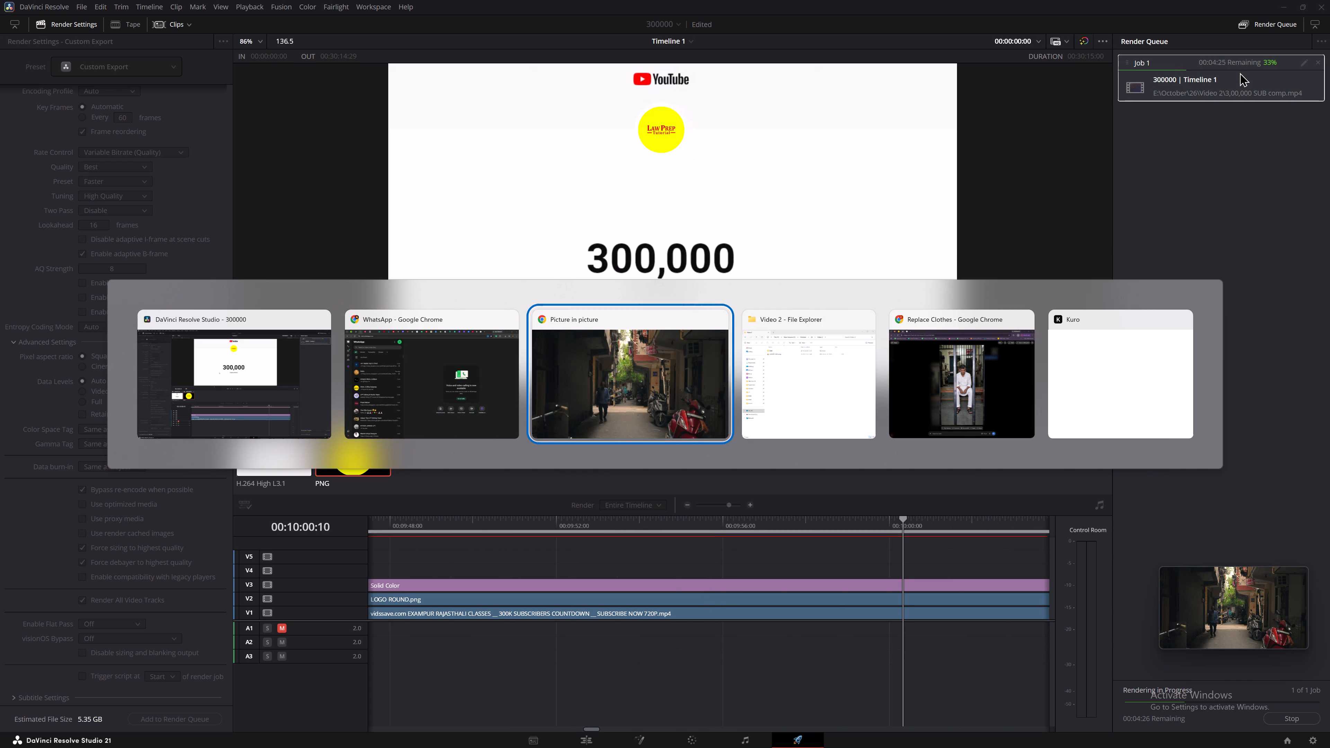